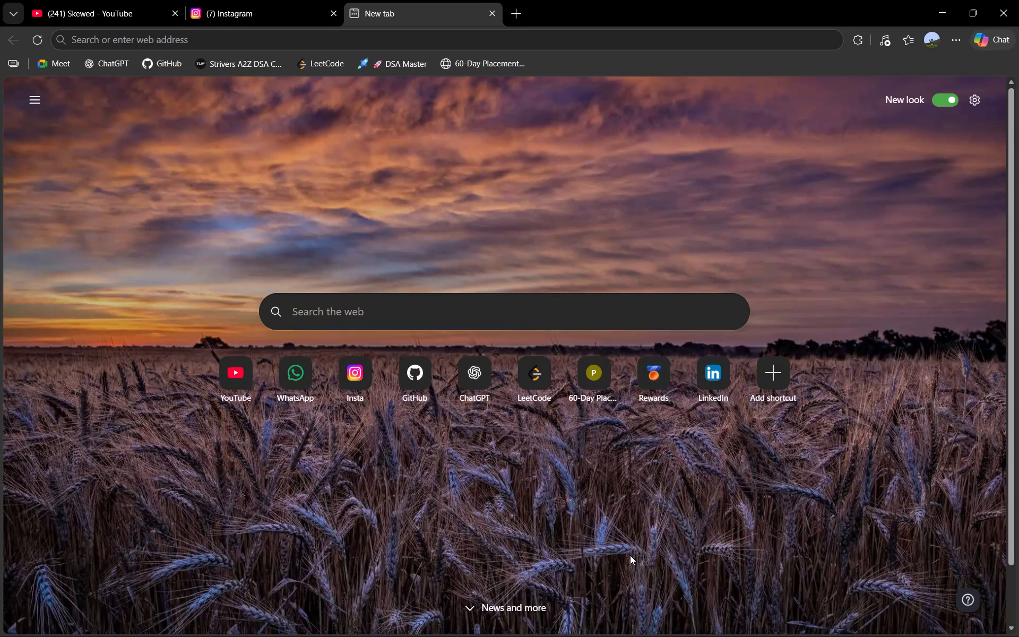
# Launch Proton VPN and minimise its window once it connects to the fastest free server.
pyautogui.write('pro')
pyautogui.press('Return')
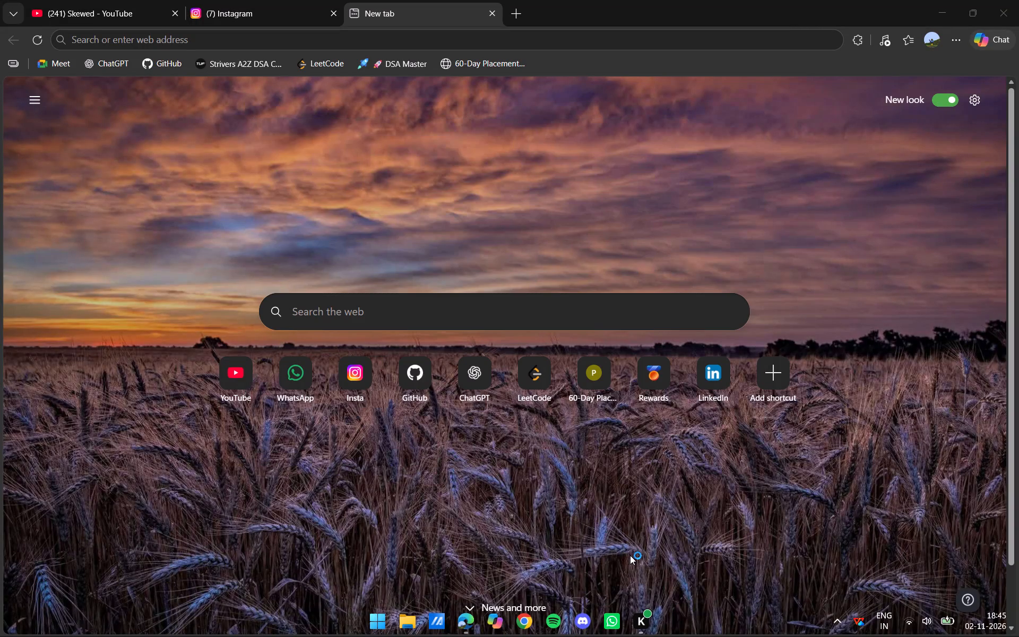
pyautogui.press('p')
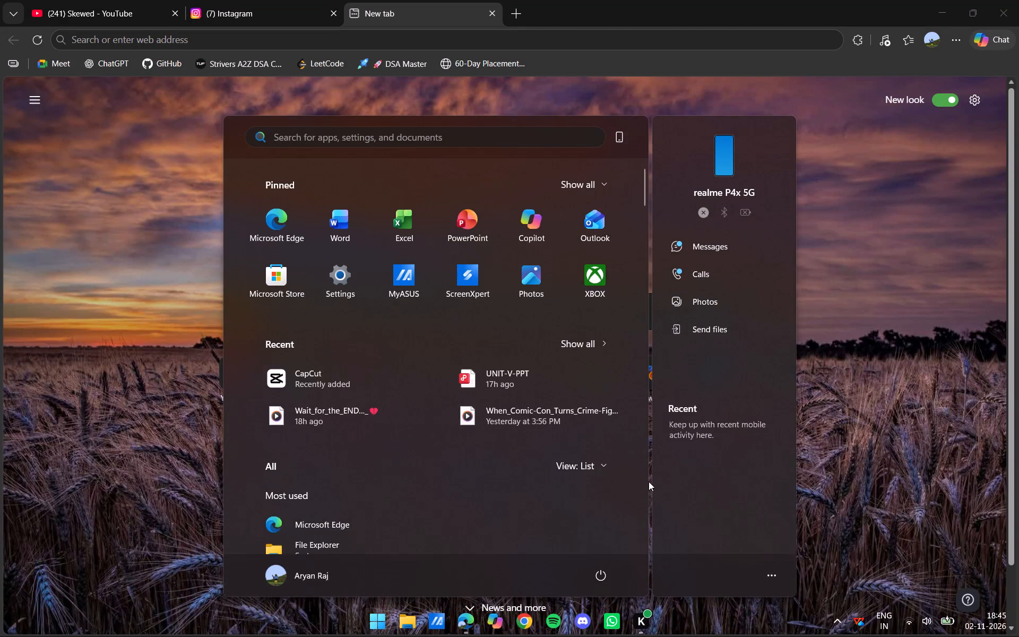
pyautogui.write('pro')
pyautogui.press('Return')
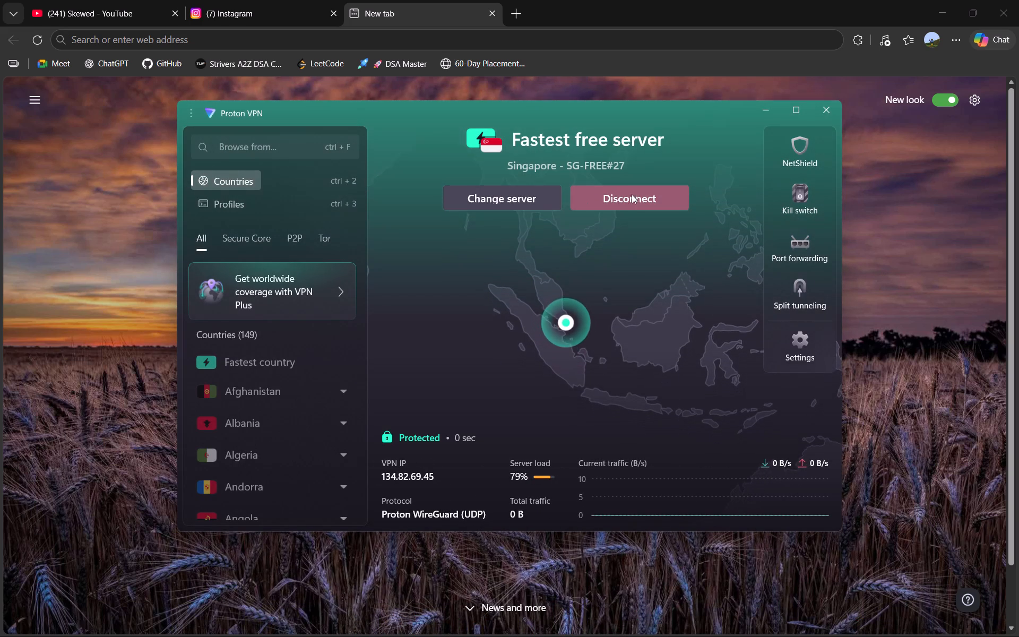
pyautogui.click(761, 109)
# Launch CapCut.
pyautogui.write('cap')
pyautogui.press('Return')
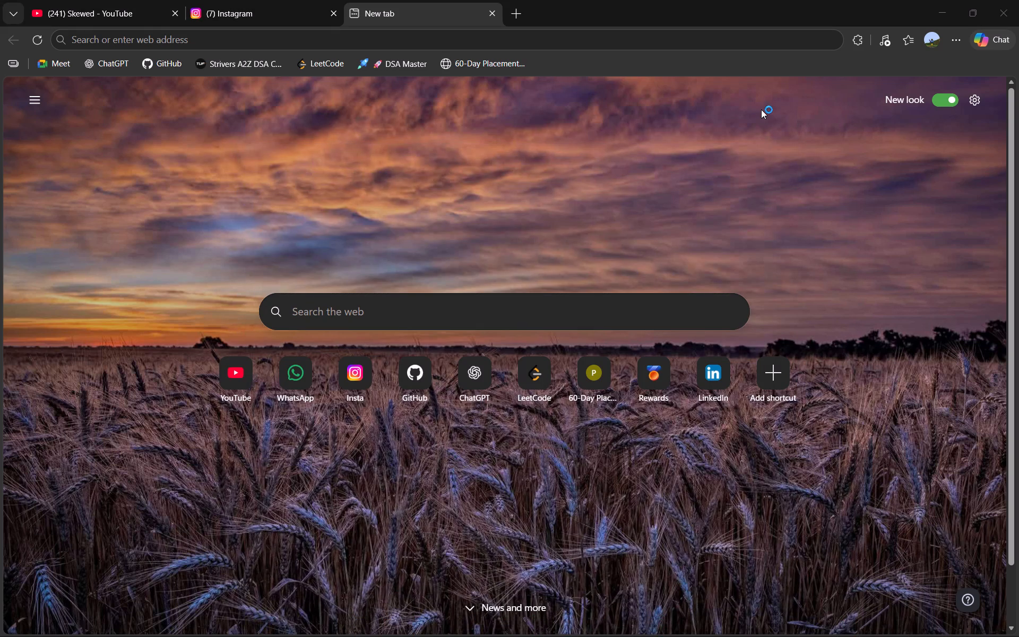
# Open the Recycle Bin and restore the Spiderman_Fights__Who's_the_REAL_Web-Slinger_ video.
pyautogui.write('rec')
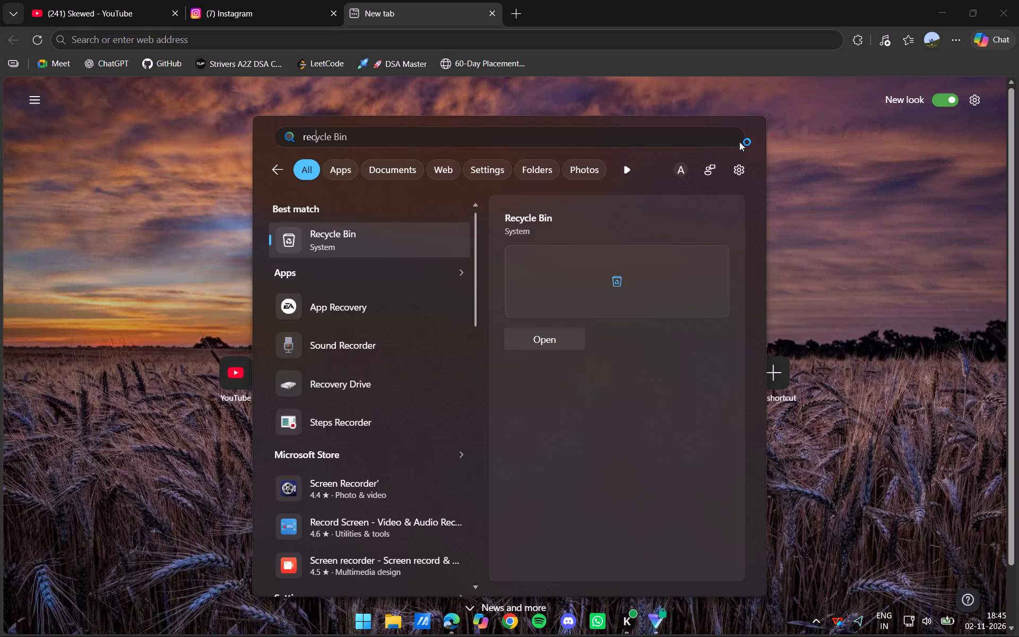
pyautogui.press('Return')
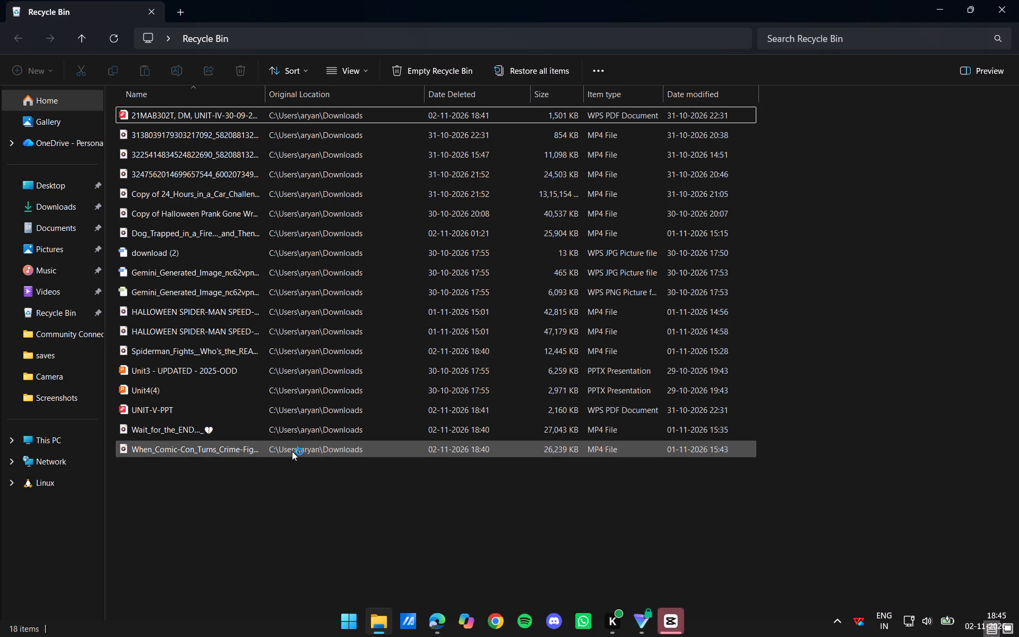
pyautogui.moveTo(293, 359); pyautogui.dragTo(297, 357)
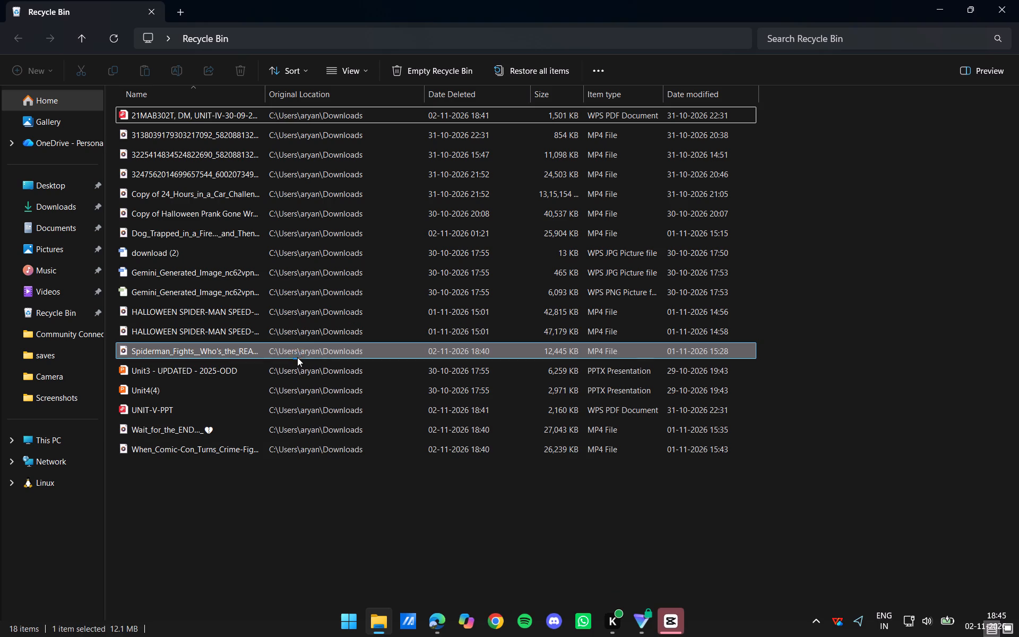
pyautogui.moveTo(297, 357); pyautogui.dragTo(307, 349)
pyautogui.doubleClick(307, 349)
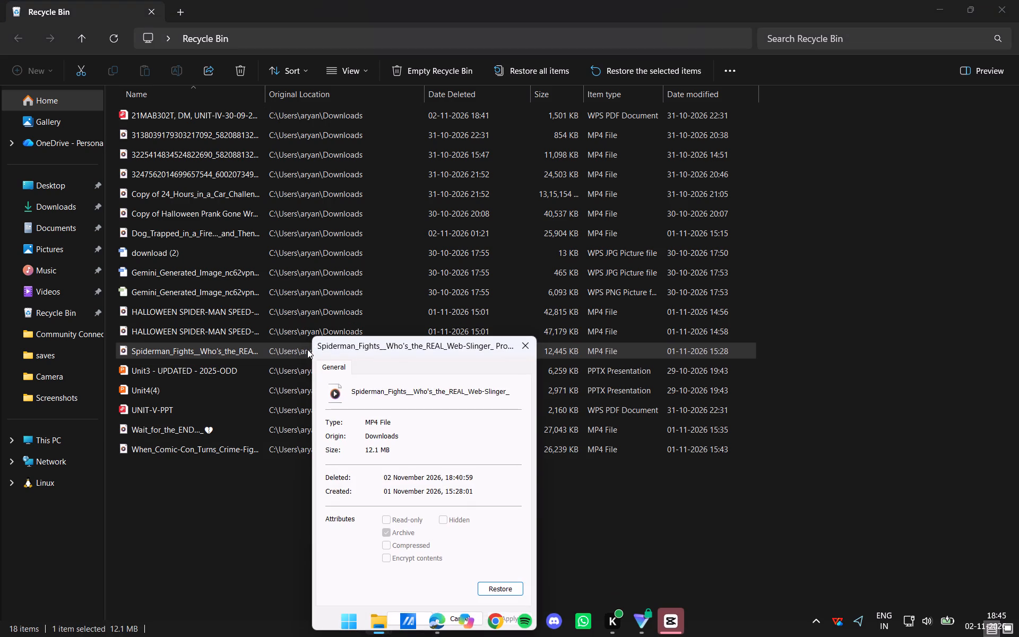
pyautogui.click(490, 586)
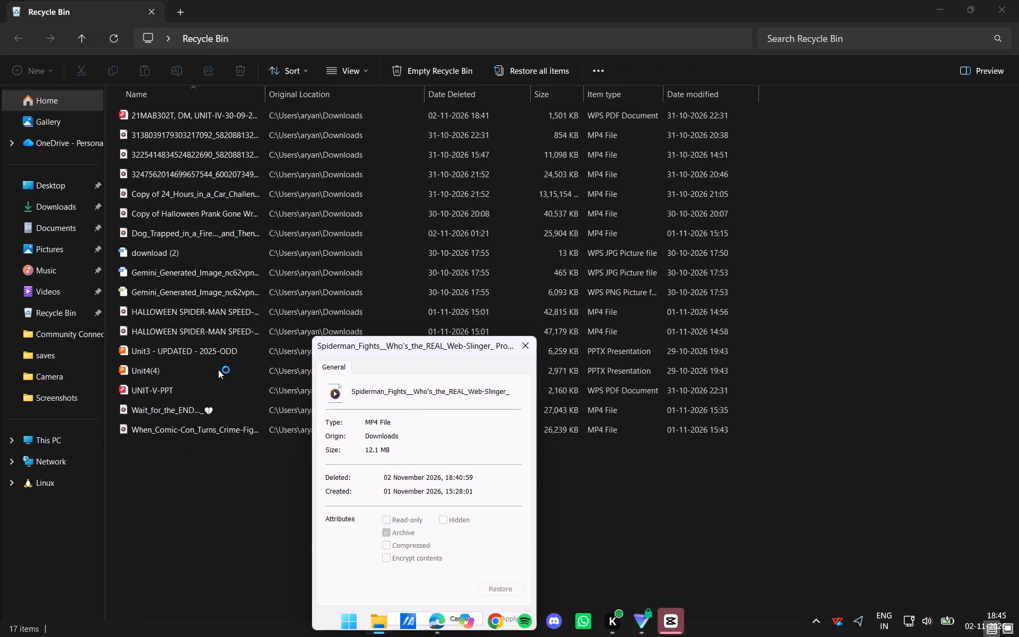
pyautogui.click(257, 551)
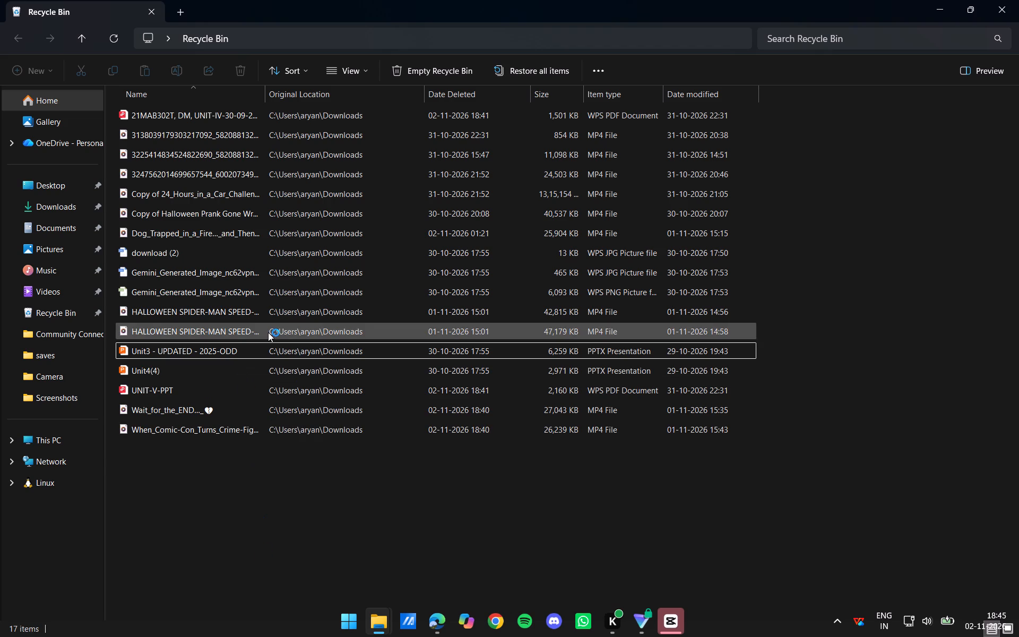
# Restore the When_Comic-Con_Turns_Crime-Fight video from the Recycle Bin and close its properties.
pyautogui.click(268, 332)
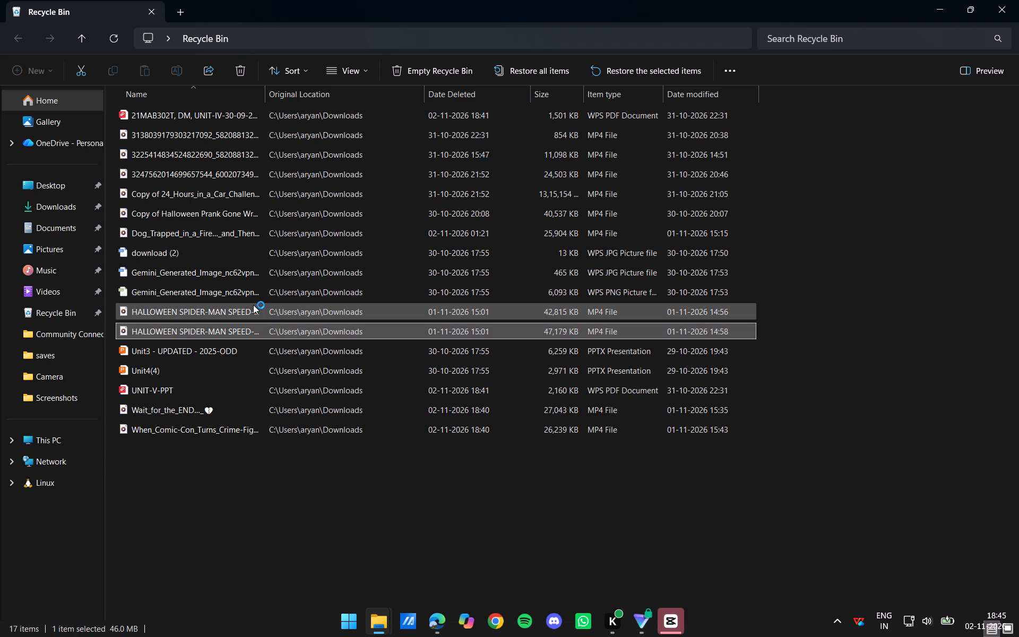
pyautogui.click(261, 424)
pyautogui.doubleClick(261, 424)
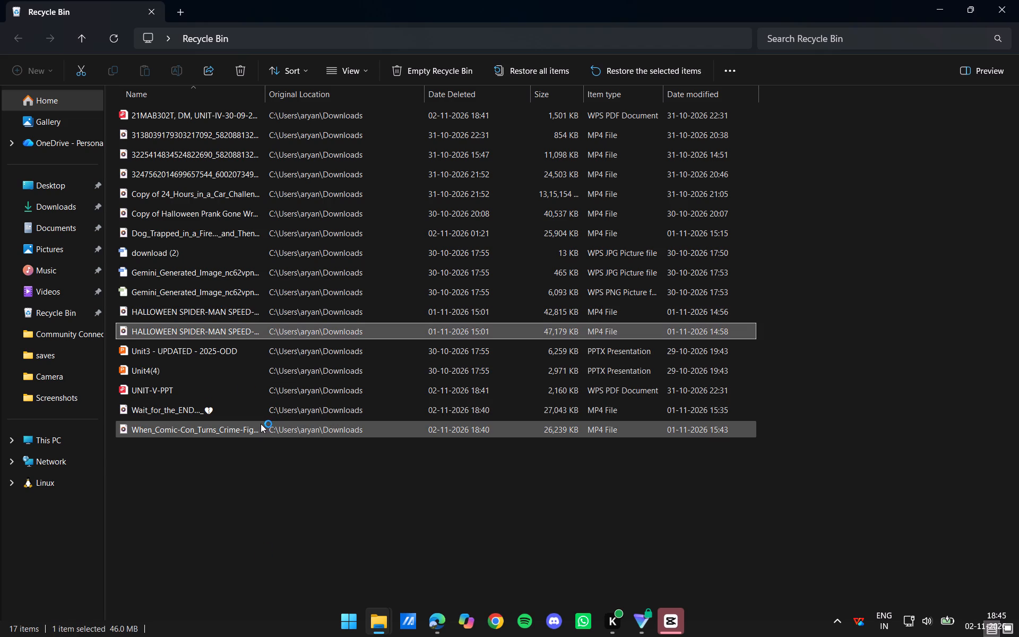
pyautogui.click(453, 585)
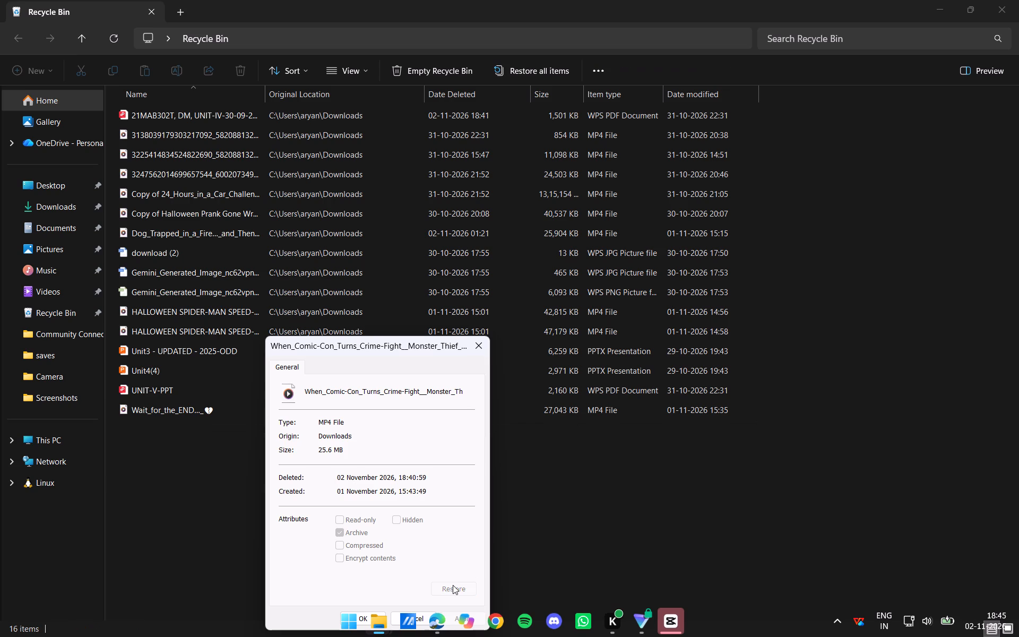
pyautogui.click(480, 345)
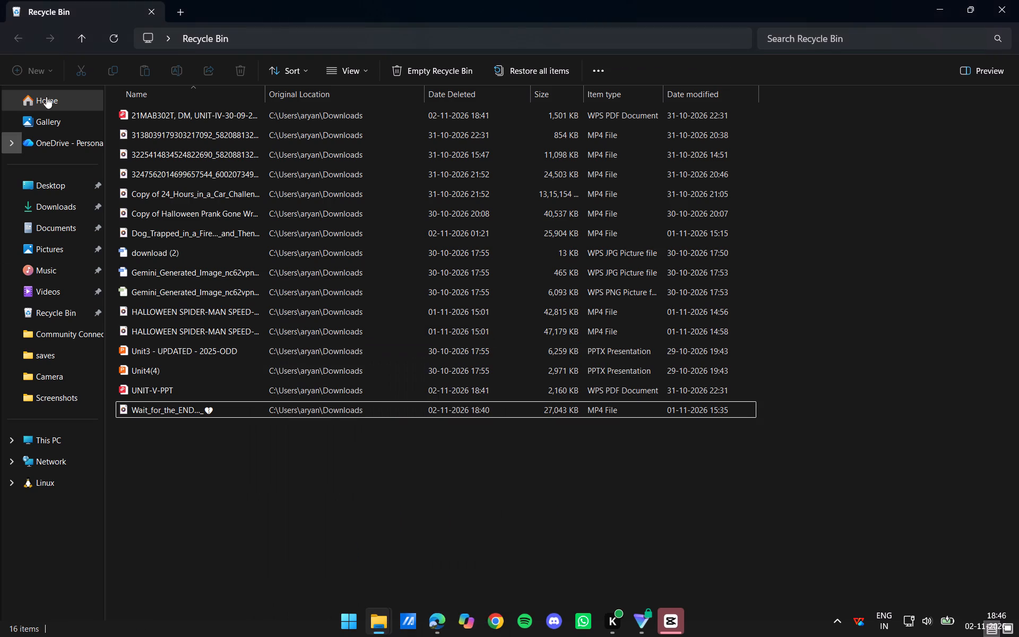
# In Downloads, briefly play each of the two restored videos, starting with the Comic-Con one, and close the player each time.
pyautogui.click(71, 205)
pyautogui.doubleClick(192, 132)
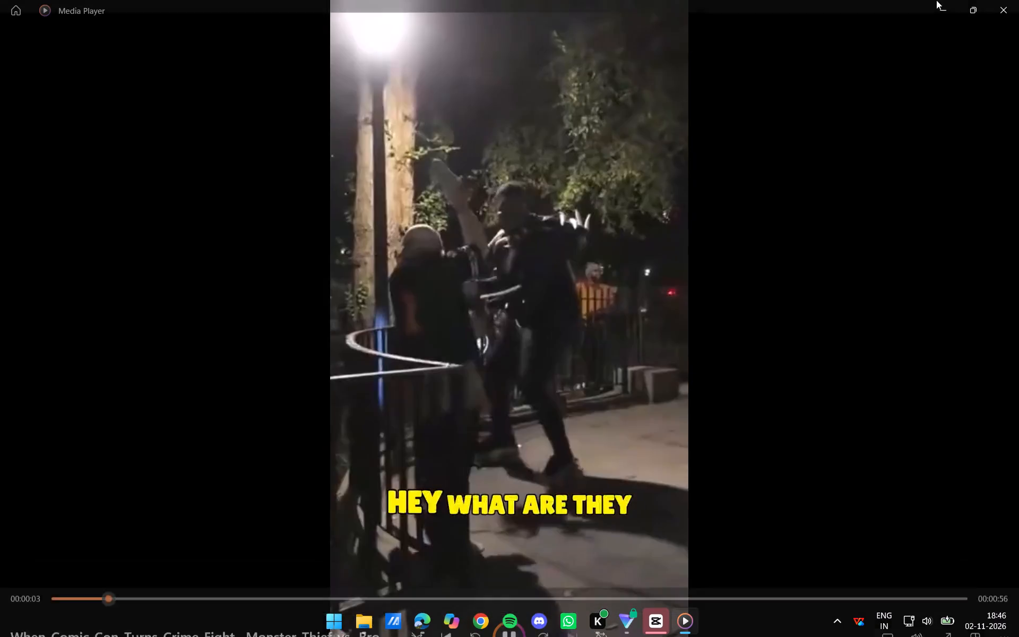
pyautogui.click(999, 0)
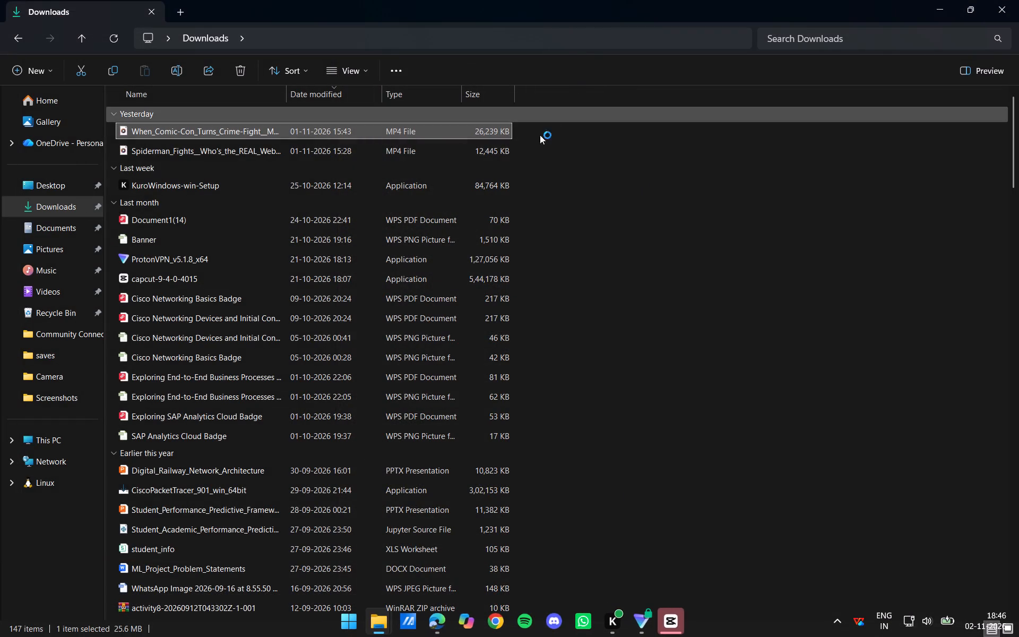
pyautogui.doubleClick(498, 150)
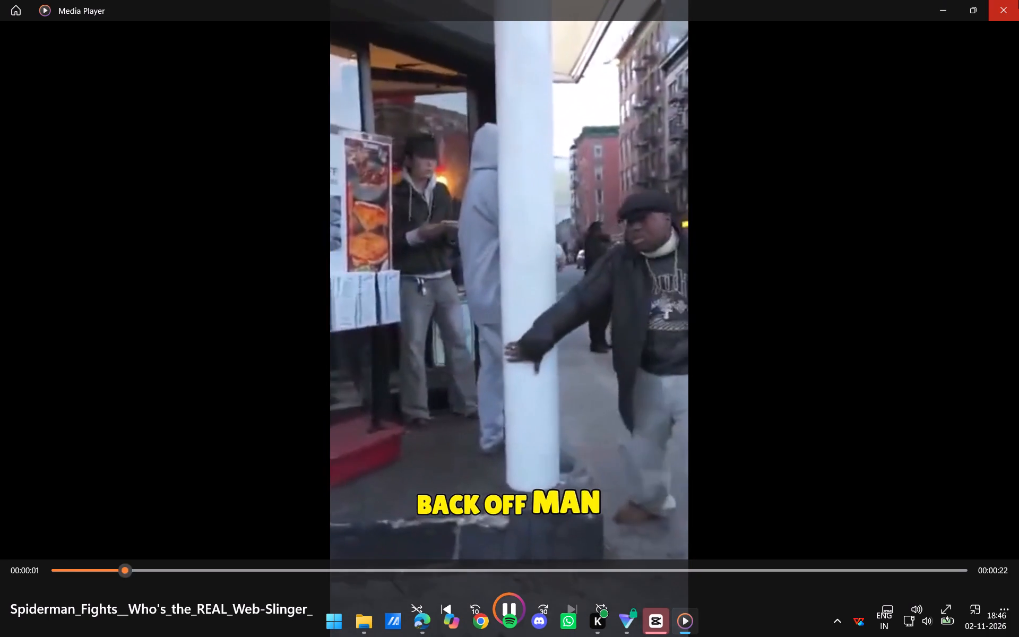
pyautogui.click(1018, 0)
# Switch to CapCut and create a new project.
pyautogui.click(670, 627)
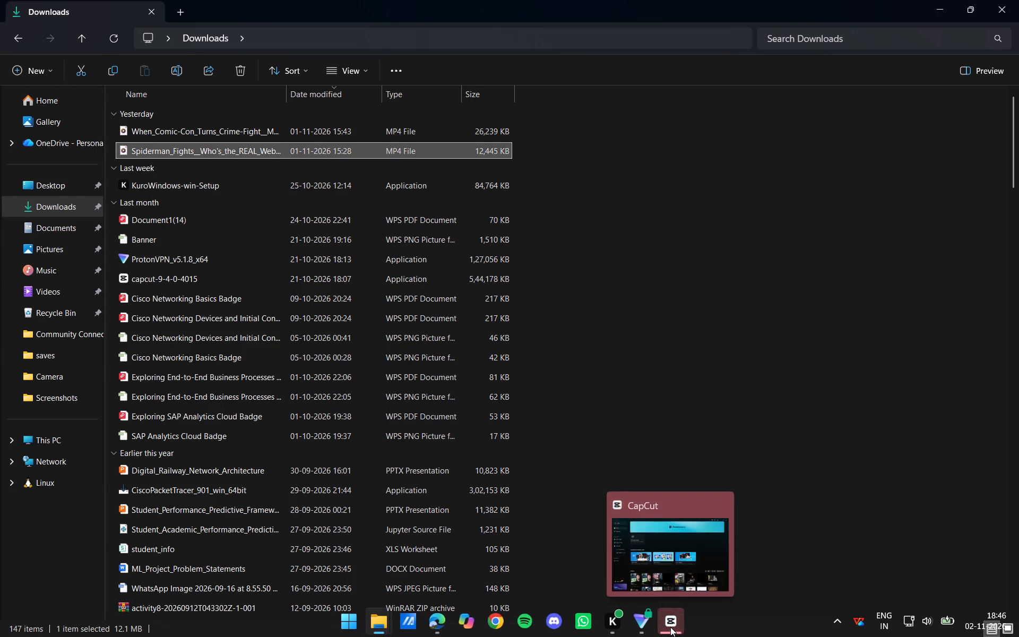
pyautogui.click(555, 74)
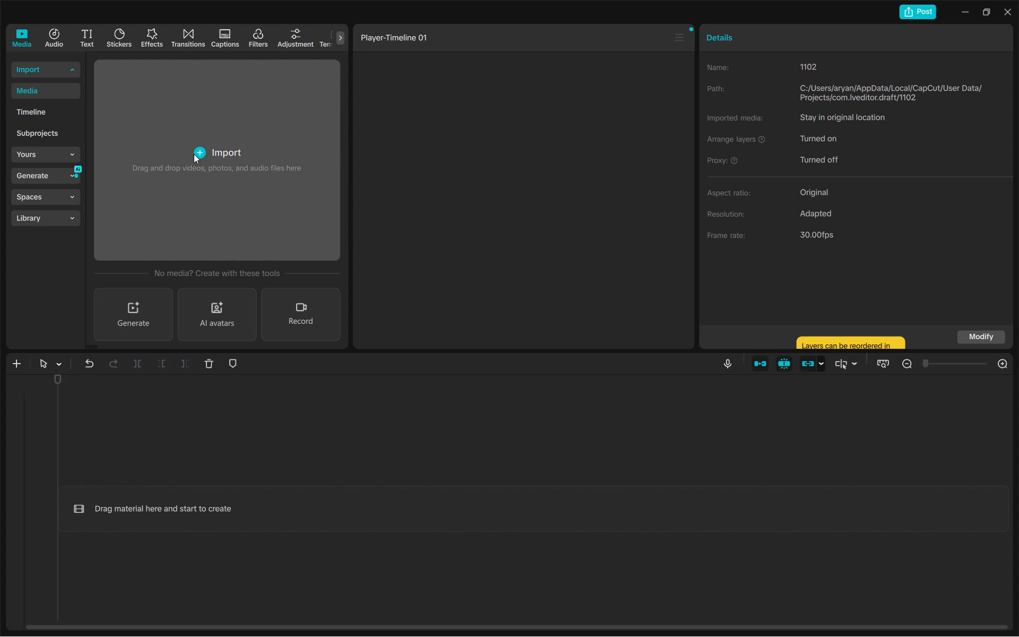
# Import the When_Comic-Con_Turns_Crime-Fight video from Downloads and add it to the timeline.
pyautogui.click(194, 154)
pyautogui.click(211, 169)
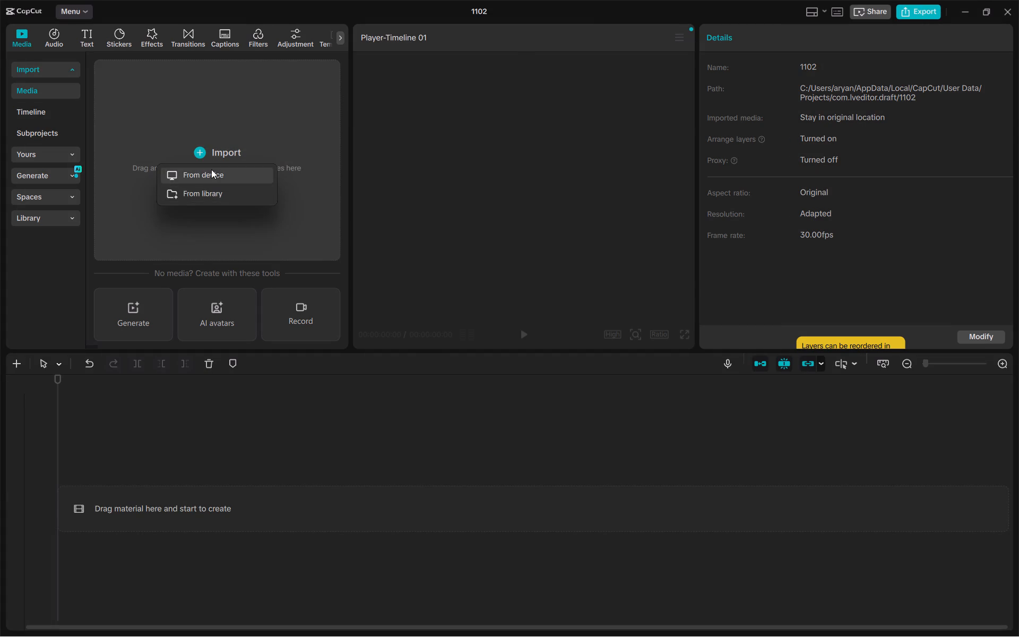
pyautogui.click(279, 127)
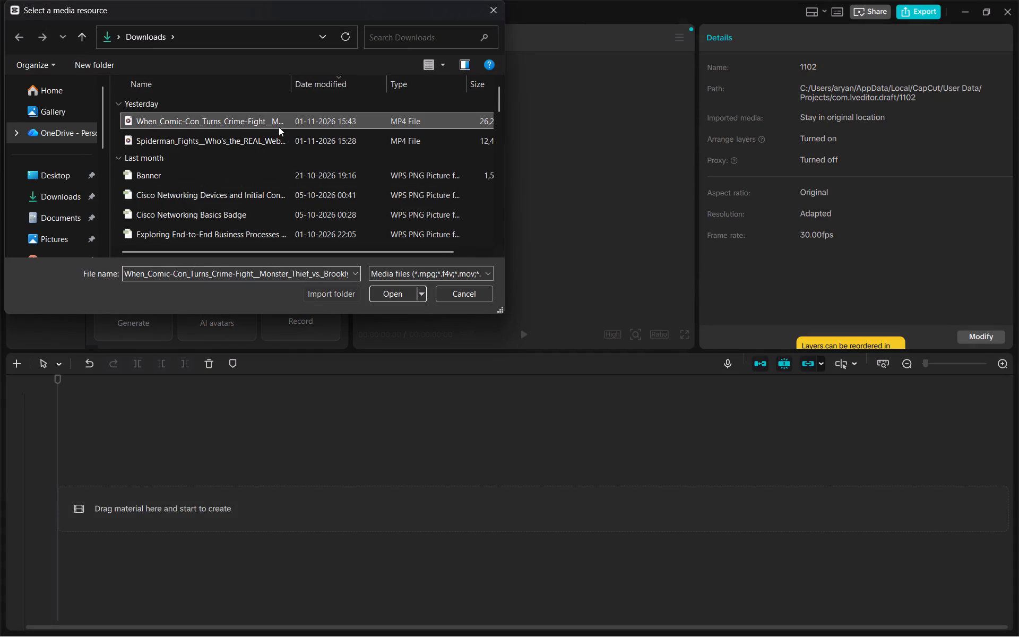
pyautogui.press('Return')
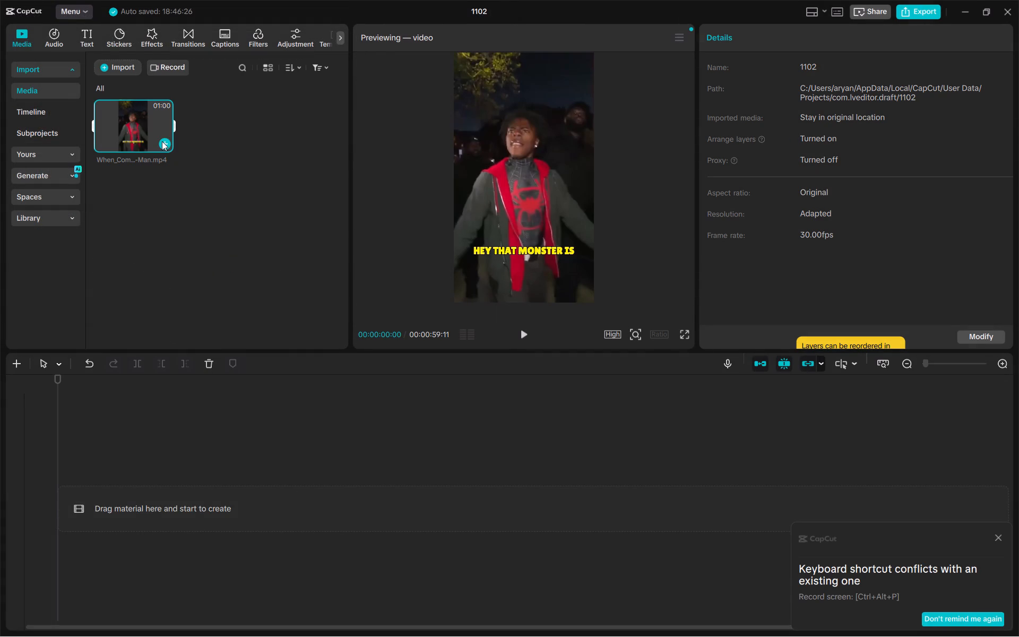
pyautogui.click(162, 141)
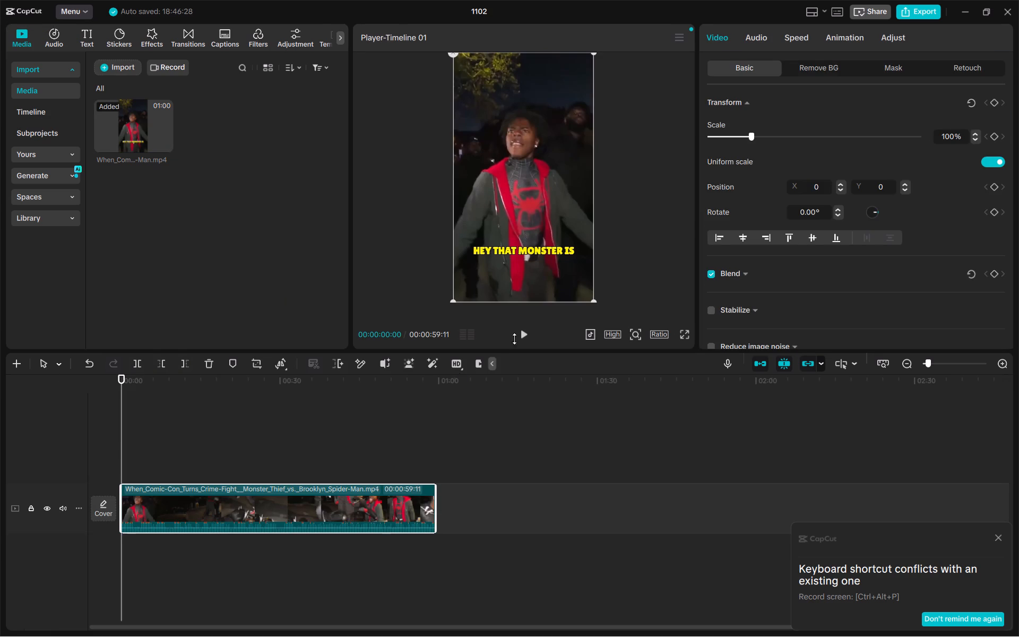
# Play the timeline to review the video and dismiss the keyboard shortcut conflict notice.
pyautogui.click(524, 337)
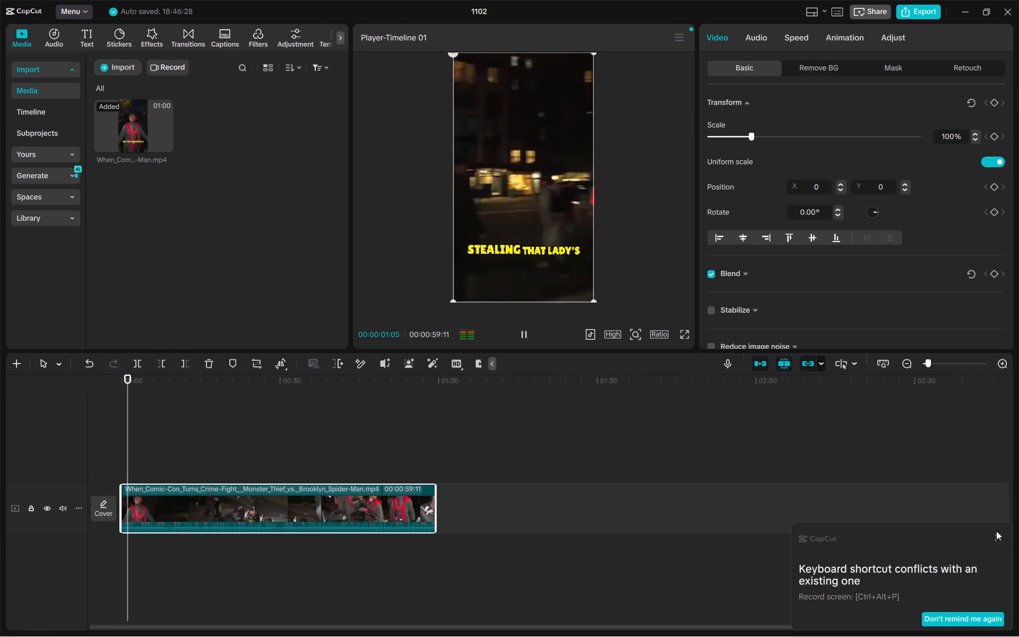
pyautogui.click(996, 538)
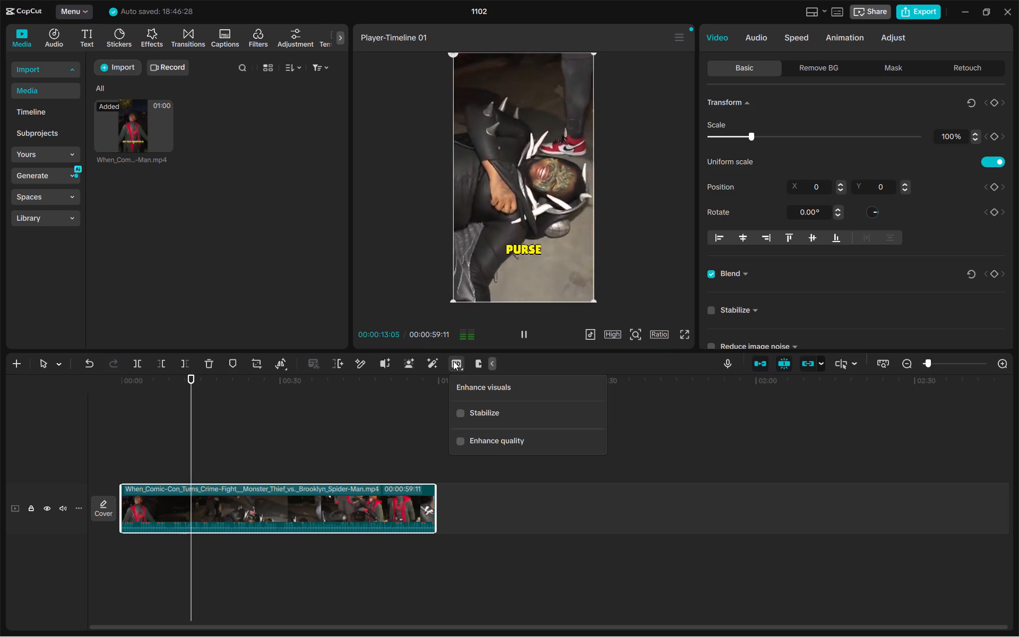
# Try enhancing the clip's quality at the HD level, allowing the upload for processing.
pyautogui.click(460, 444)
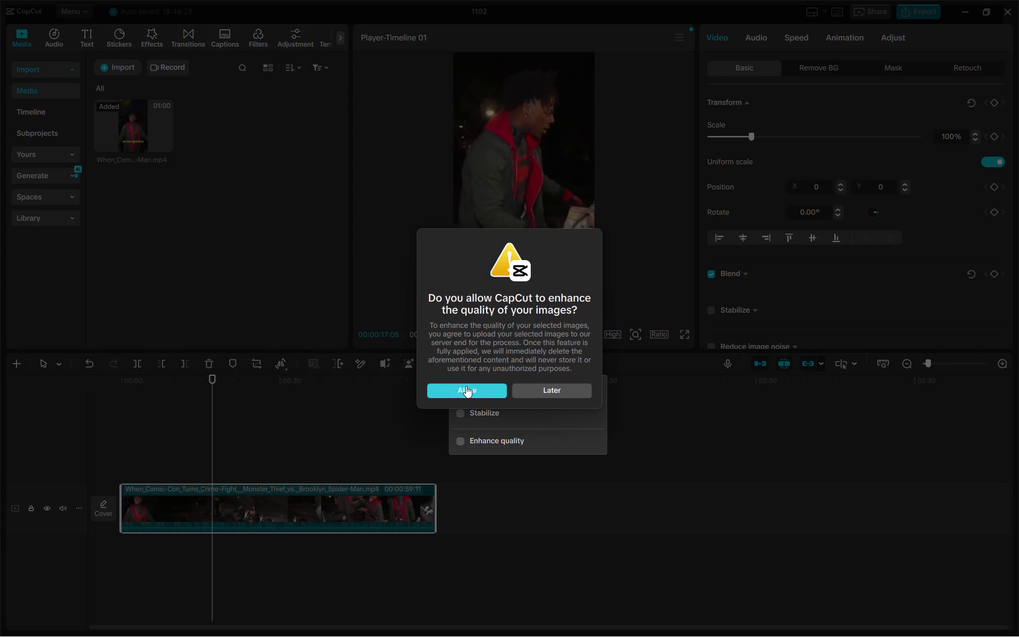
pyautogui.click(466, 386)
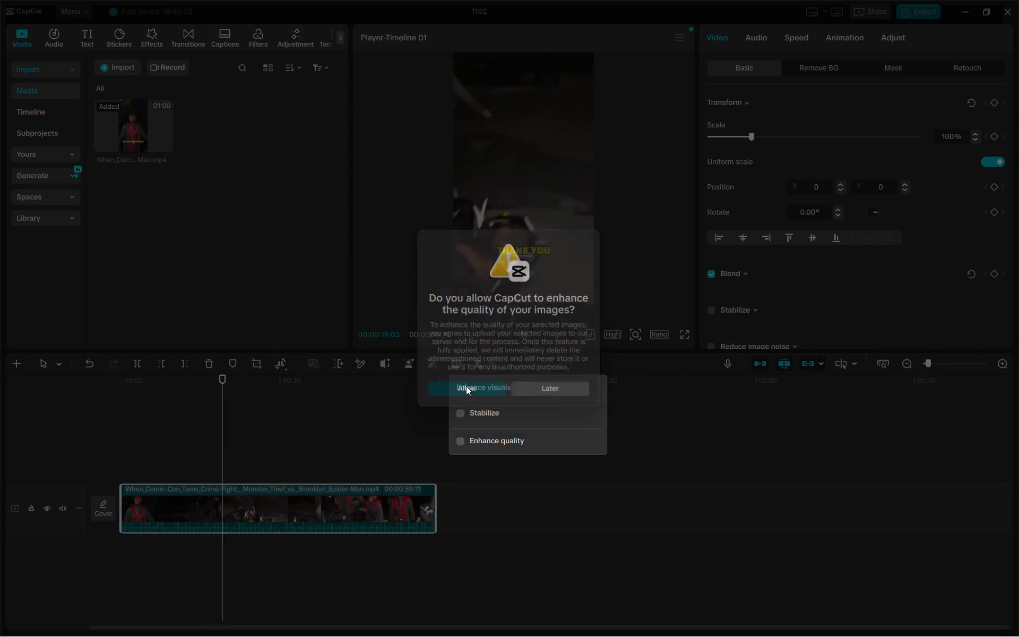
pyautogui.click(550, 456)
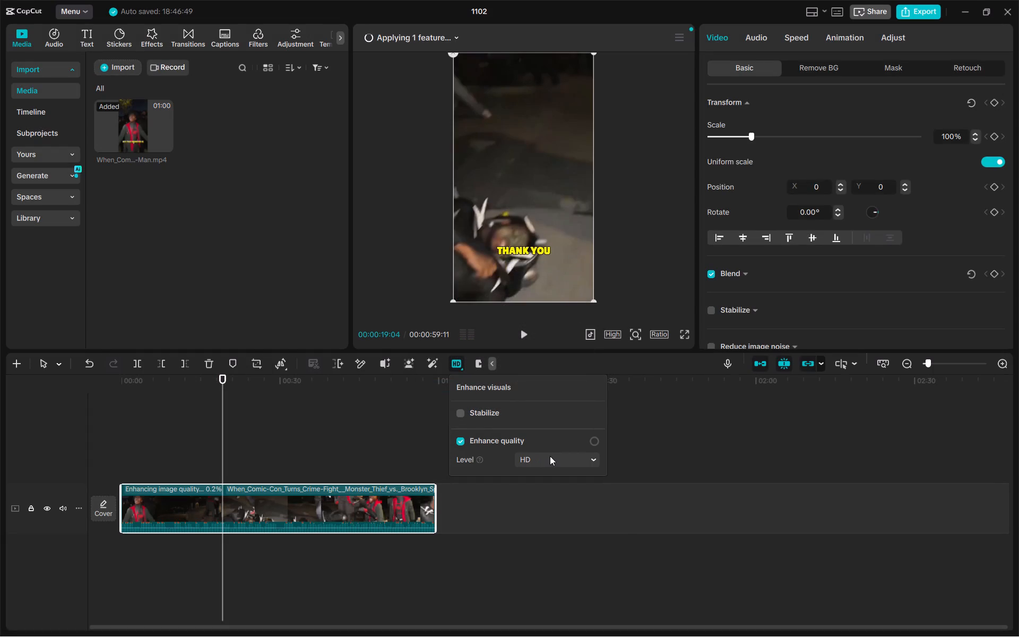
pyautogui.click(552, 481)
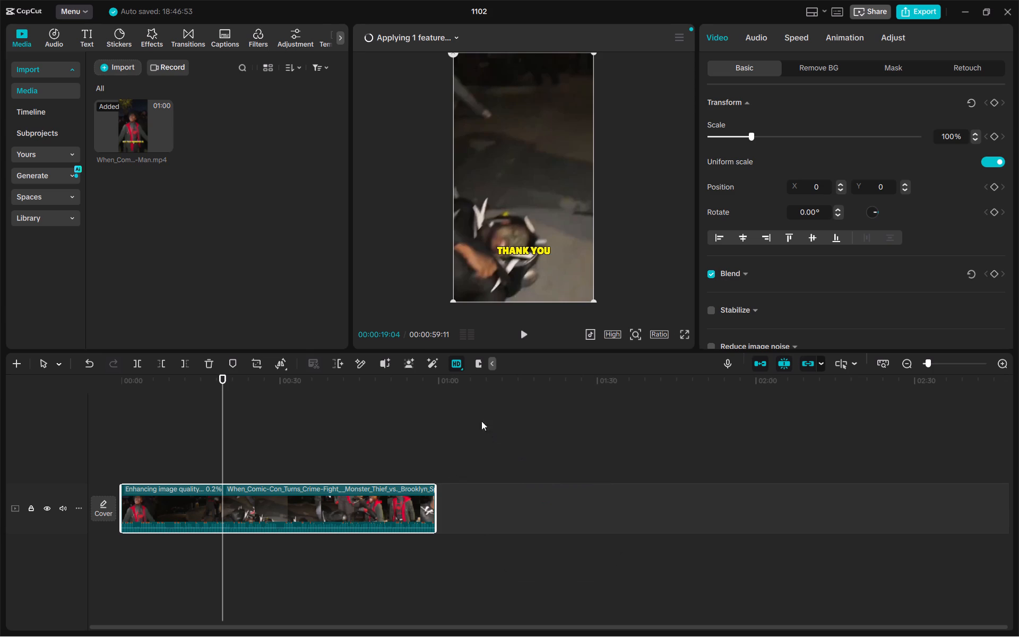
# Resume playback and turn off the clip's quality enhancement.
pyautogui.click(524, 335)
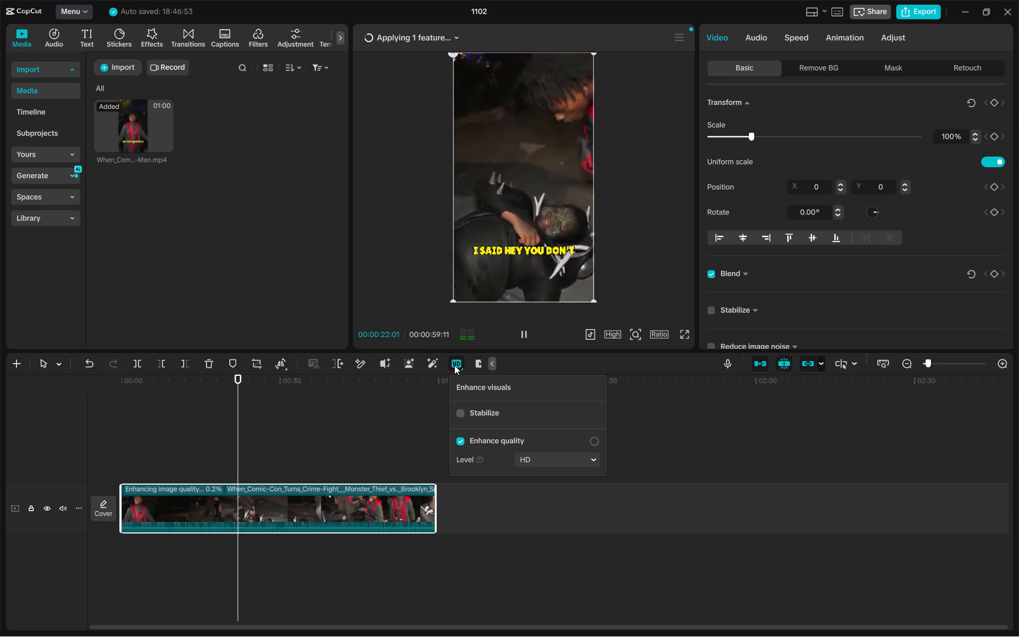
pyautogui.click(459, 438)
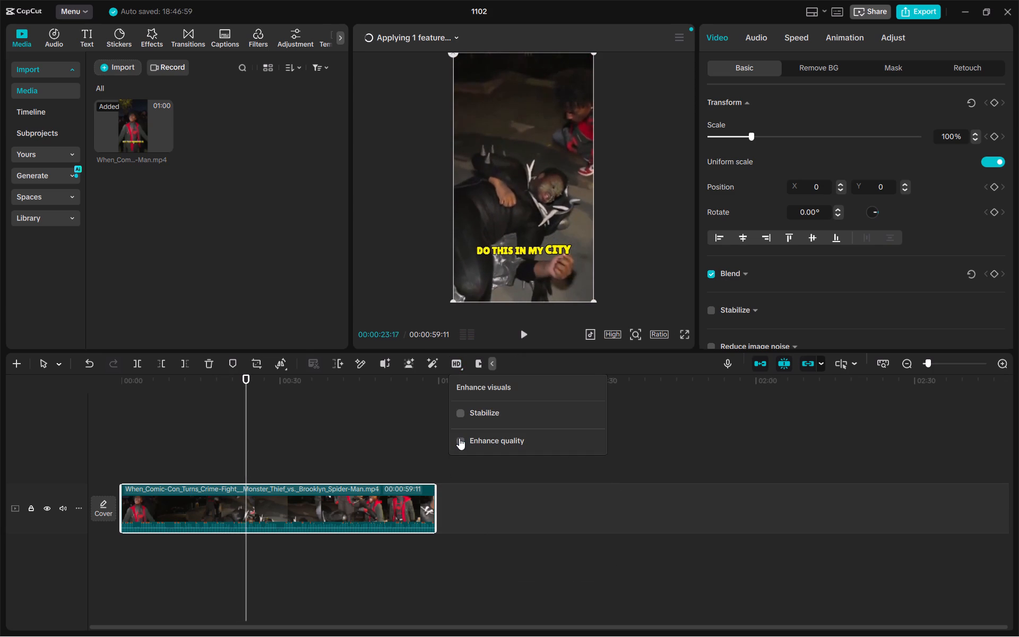
# Resume playback briefly, return to the start of the timeline, and play the clip from the beginning.
pyautogui.click(530, 328)
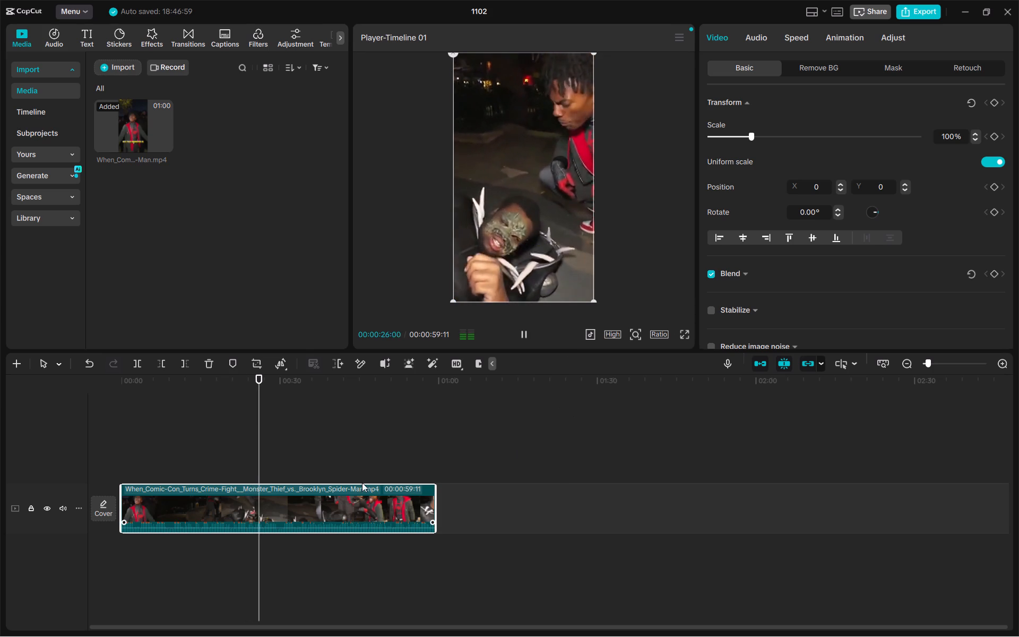
pyautogui.moveTo(267, 377); pyautogui.dragTo(71, 386)
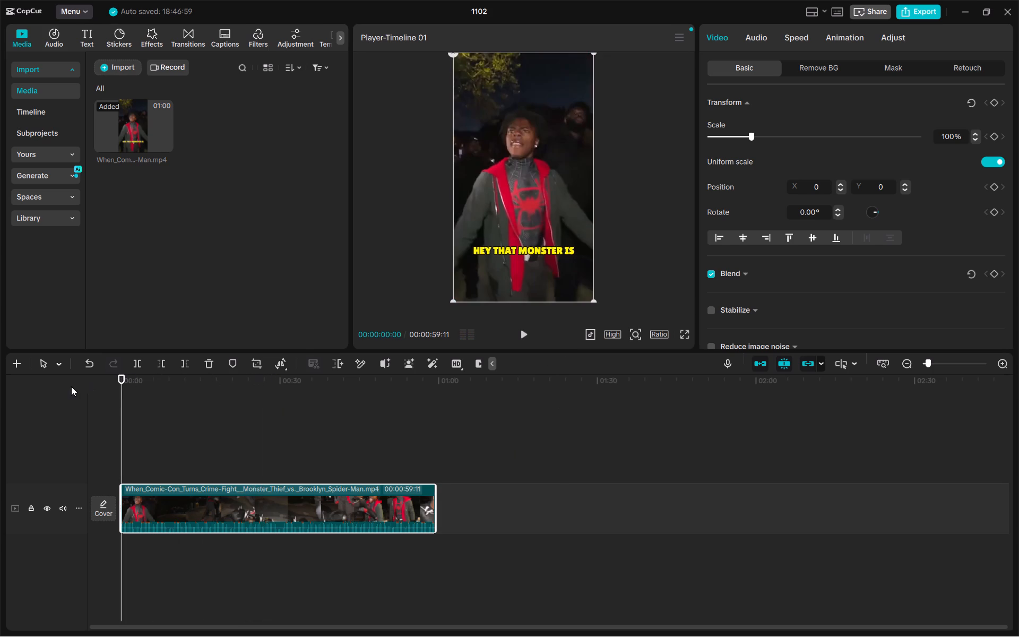
pyautogui.click(518, 335)
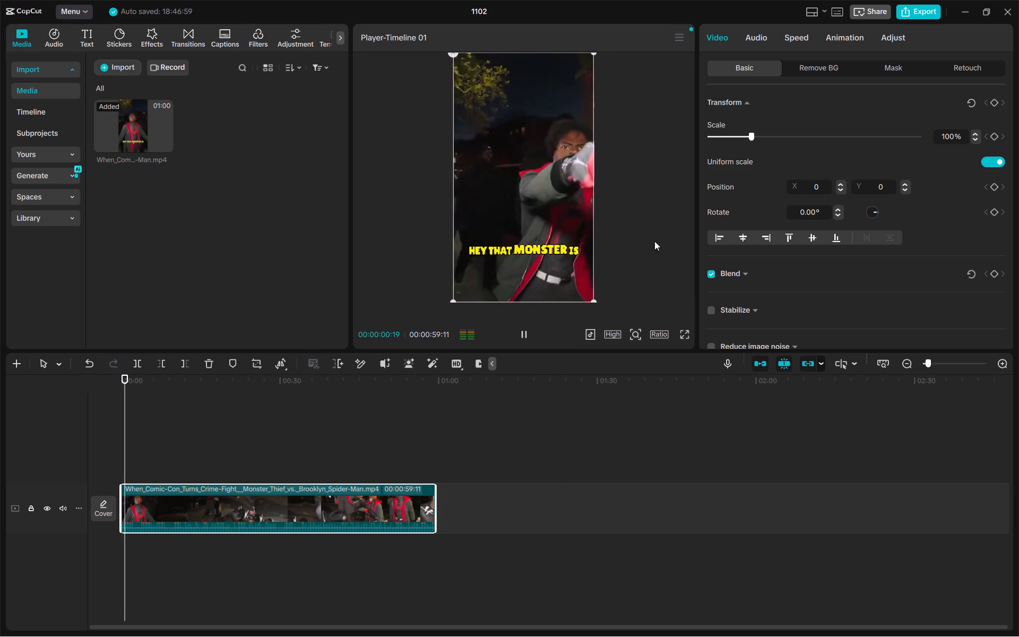
# Turn on the YouTube Shorts social media preview for the video in the player.
pyautogui.click(590, 339)
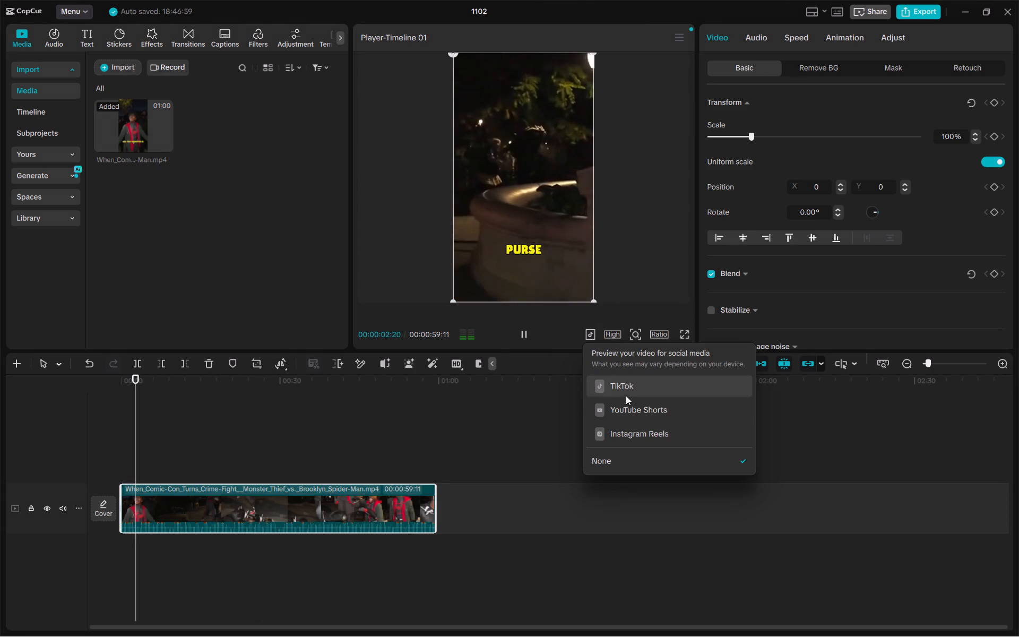
pyautogui.click(631, 407)
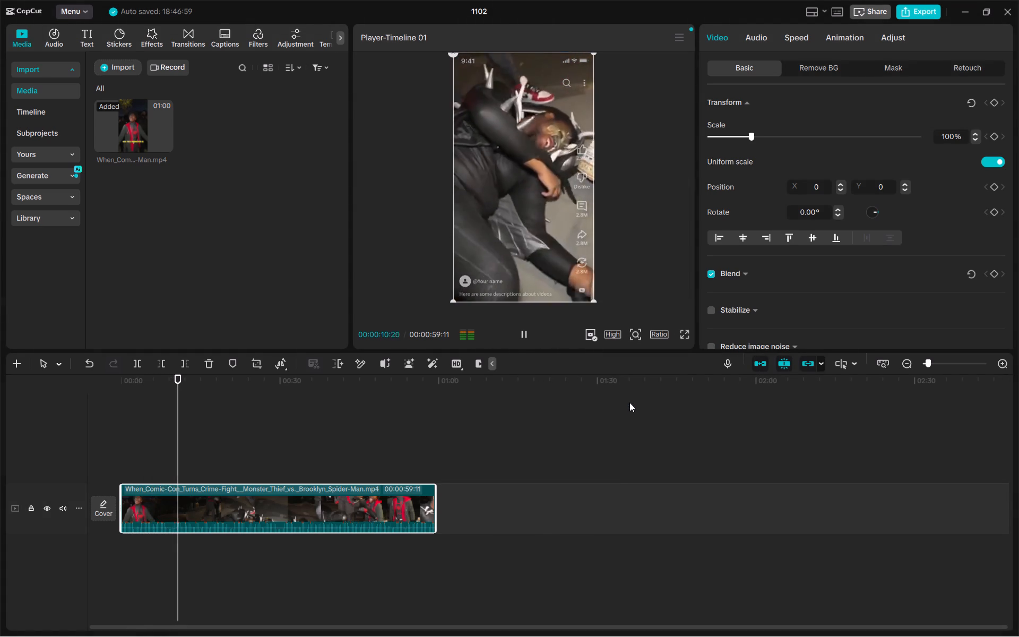
# Set the player's preview to Full quality at the original video resolution and resume playback.
pyautogui.click(613, 331)
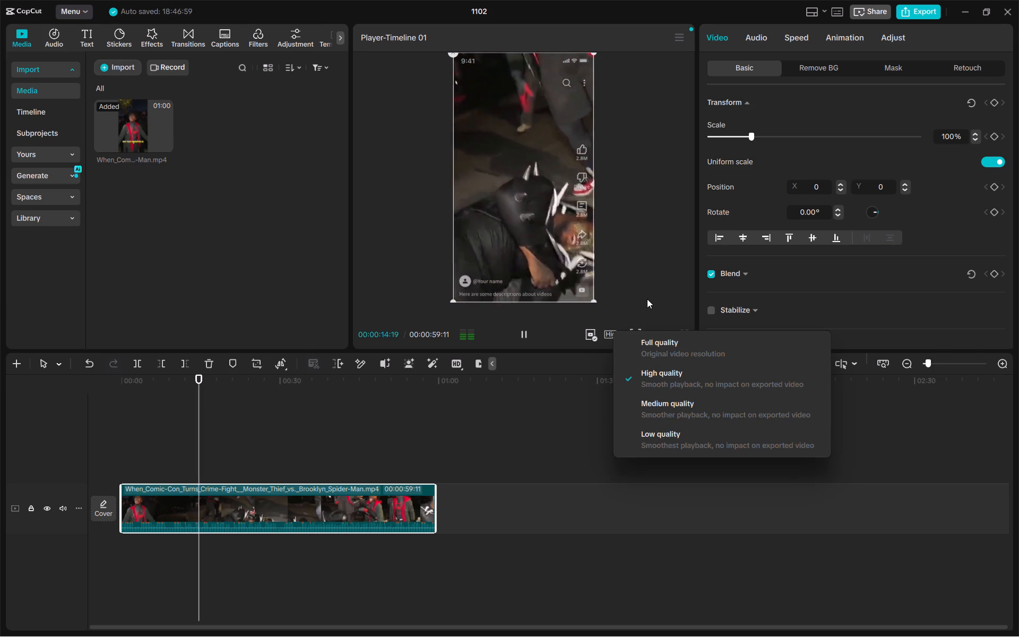
pyautogui.click(664, 357)
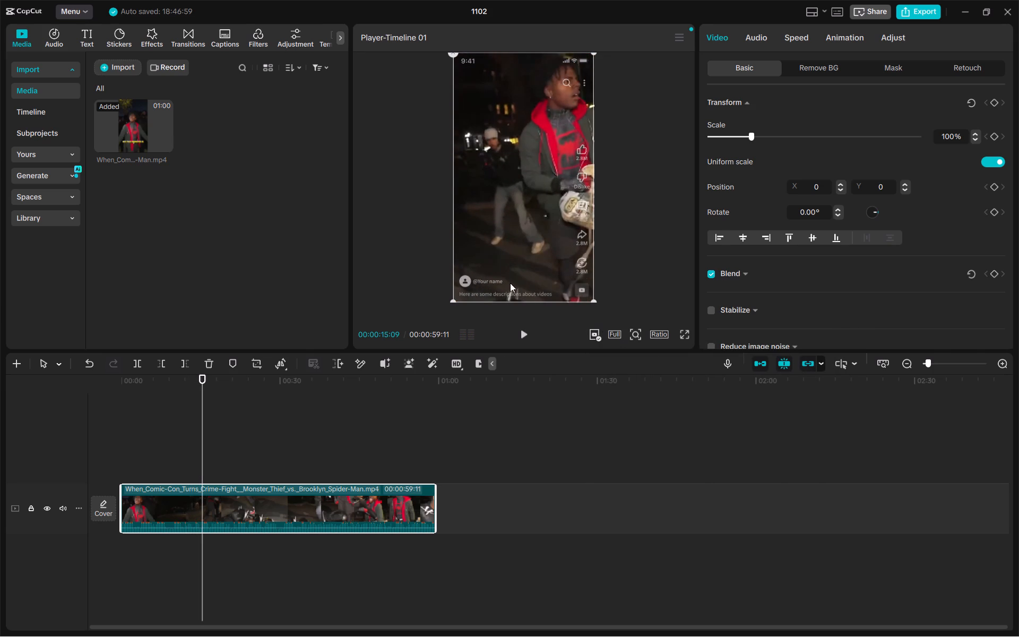
pyautogui.click(524, 330)
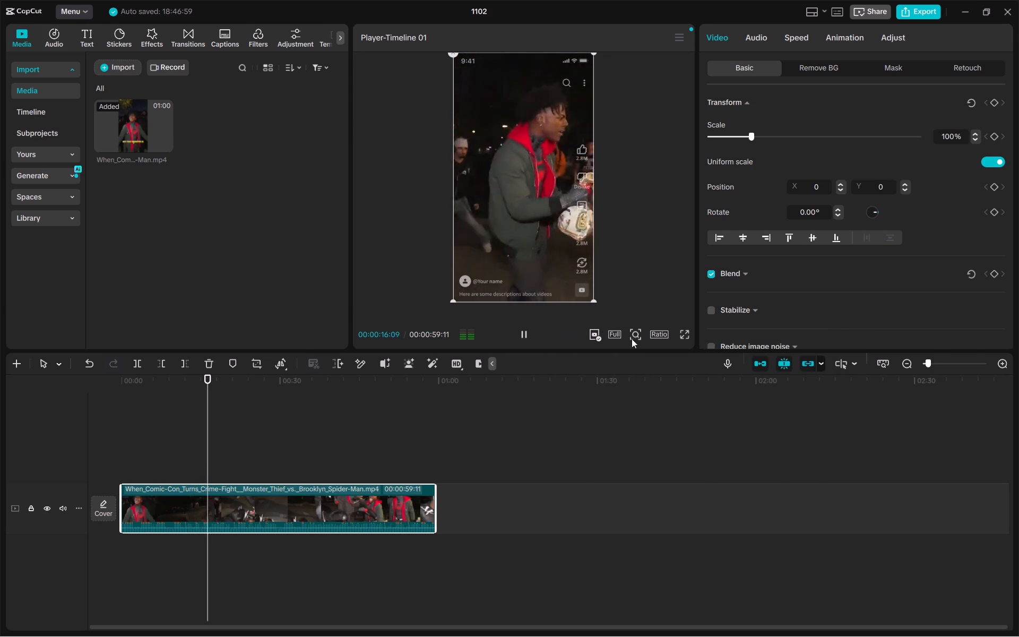
# Change the project's aspect ratio from Original to 9:16 and resume playback.
pyautogui.click(657, 338)
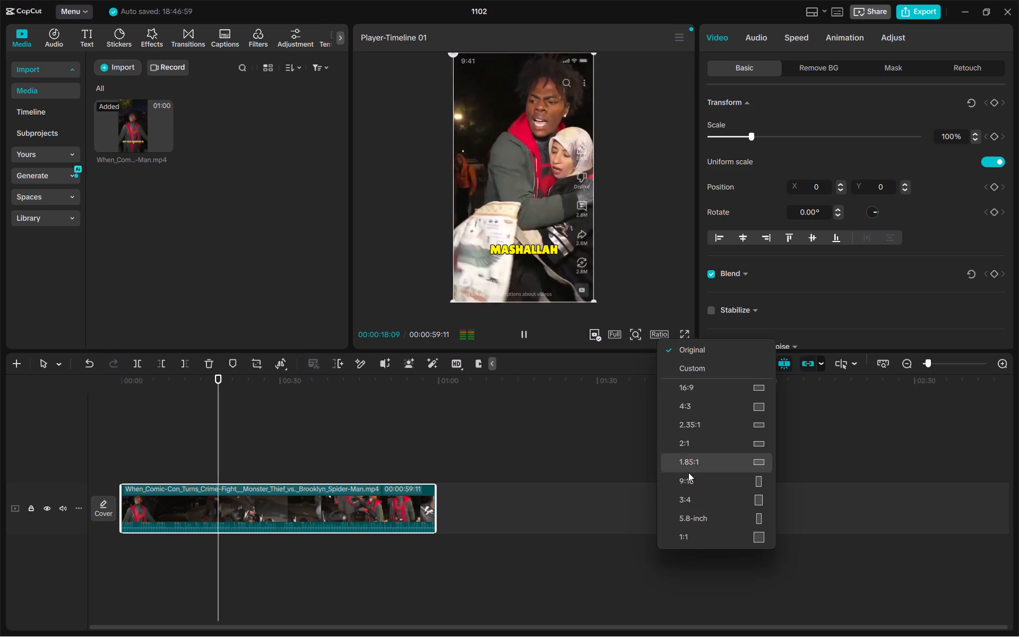
pyautogui.click(688, 473)
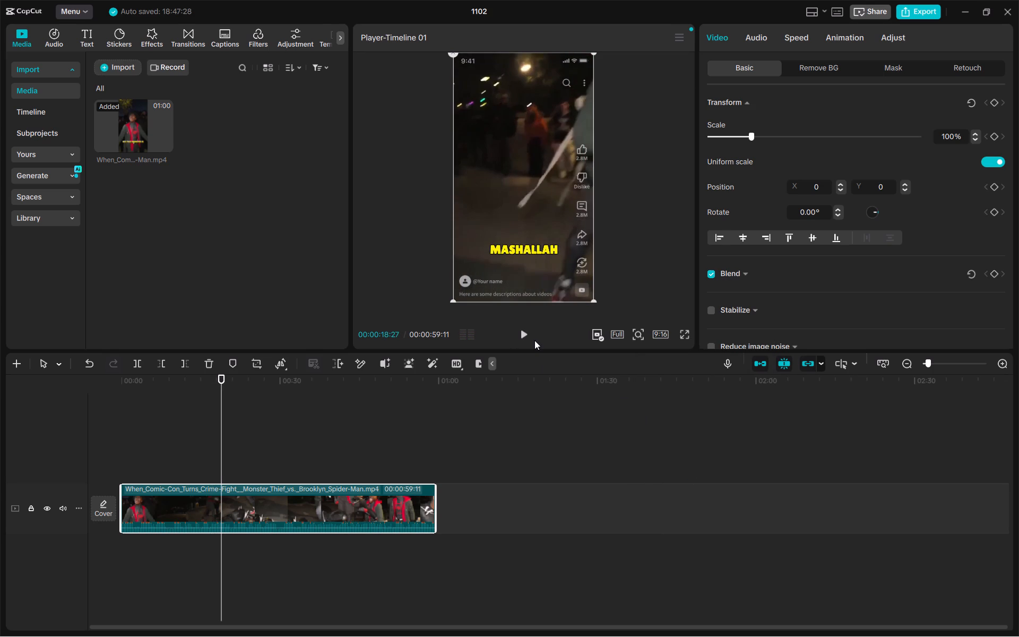
pyautogui.click(517, 325)
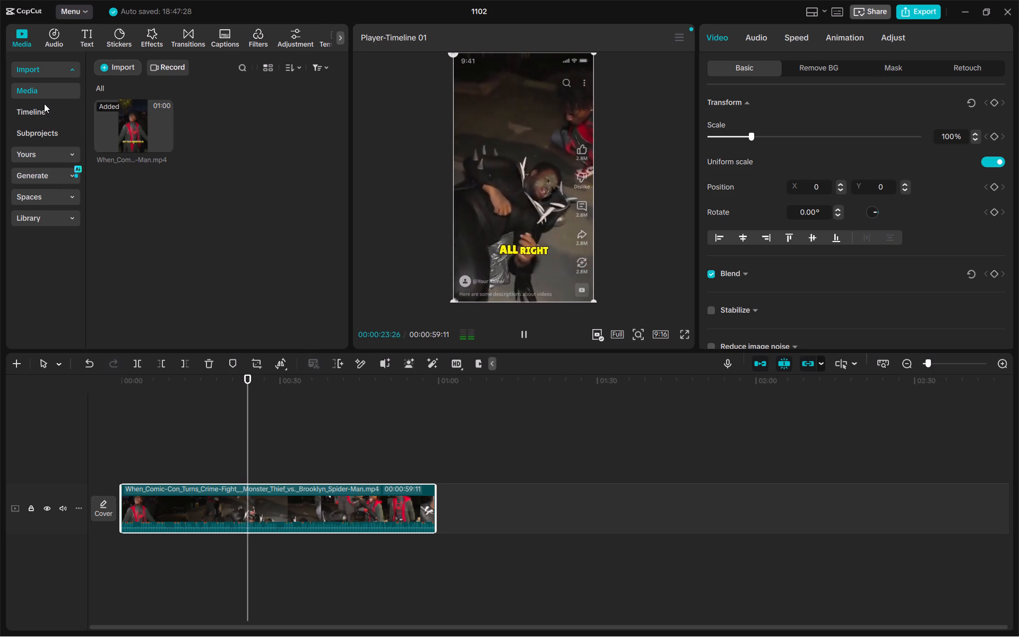
# Look through the AI generation, Spaces and stock library media sections while the clip plays.
pyautogui.click(70, 178)
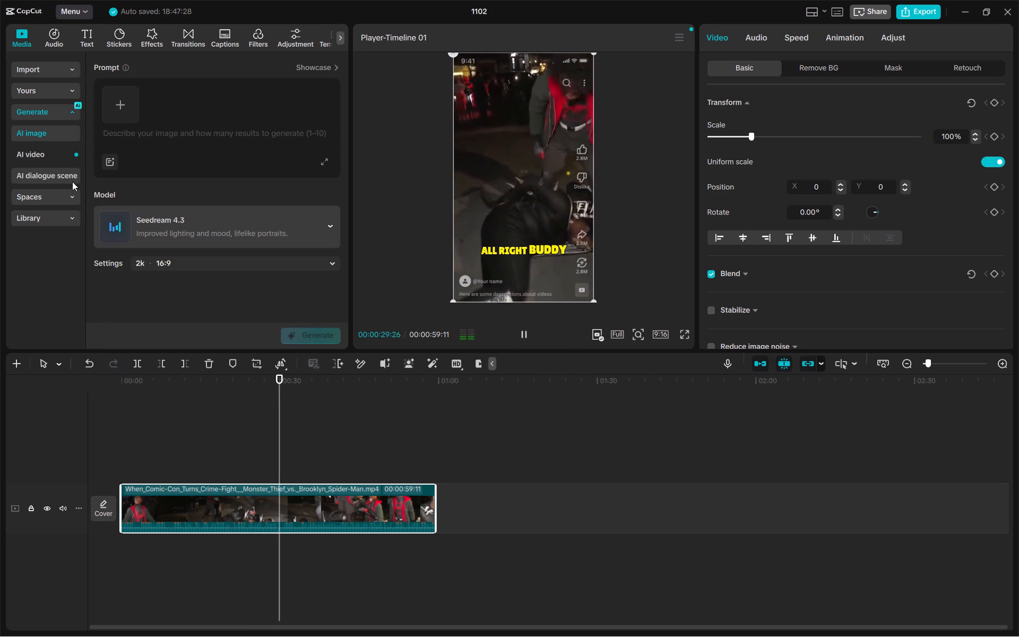
pyautogui.click(71, 195)
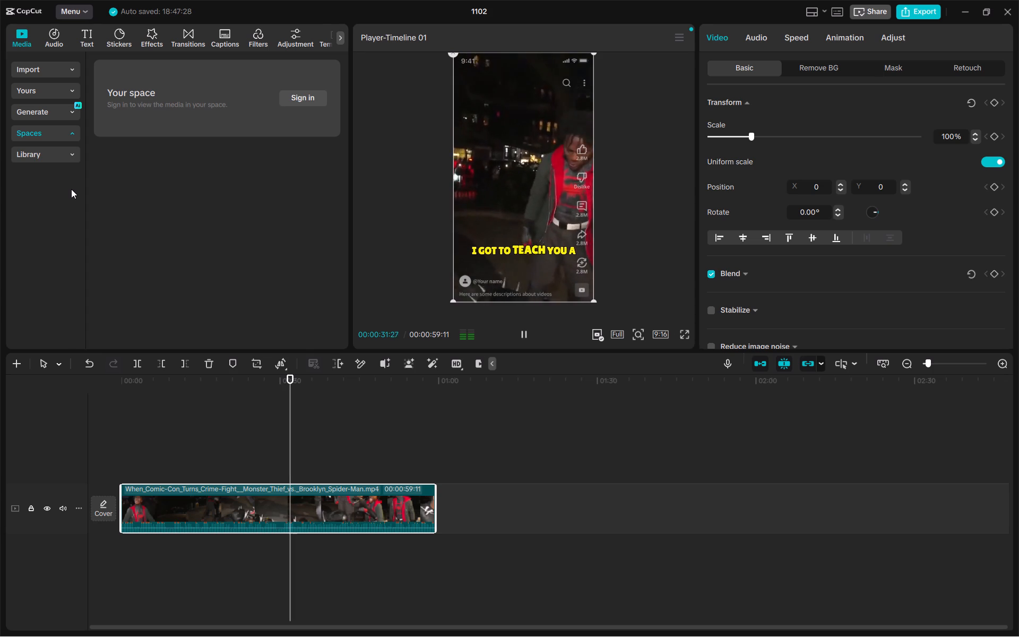
pyautogui.click(69, 152)
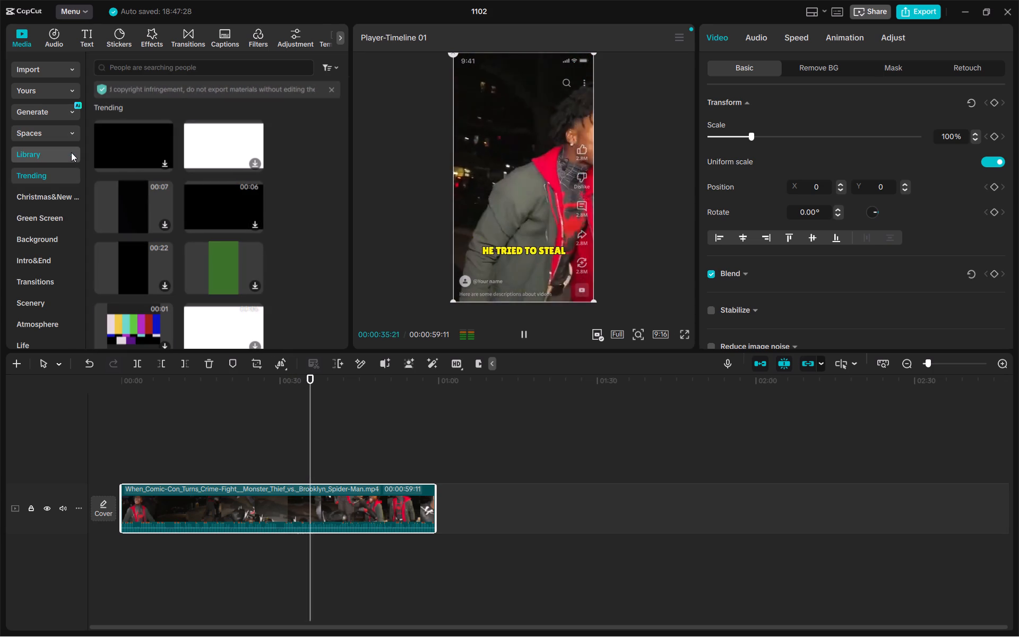
pyautogui.click(71, 152)
pyautogui.scroll(-1, 73, 237)
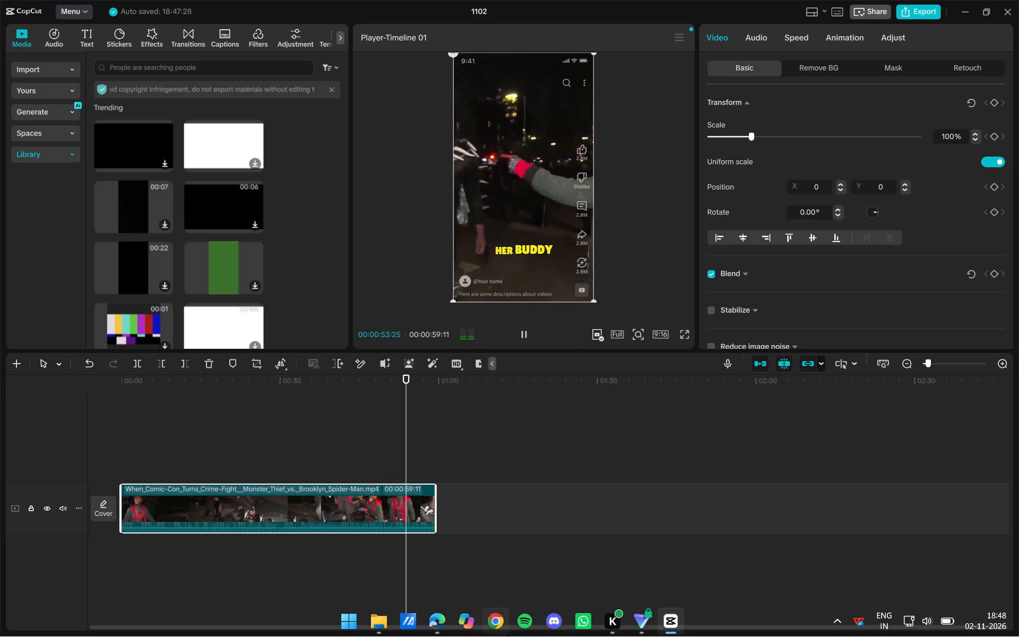
pyautogui.click(900, 621)
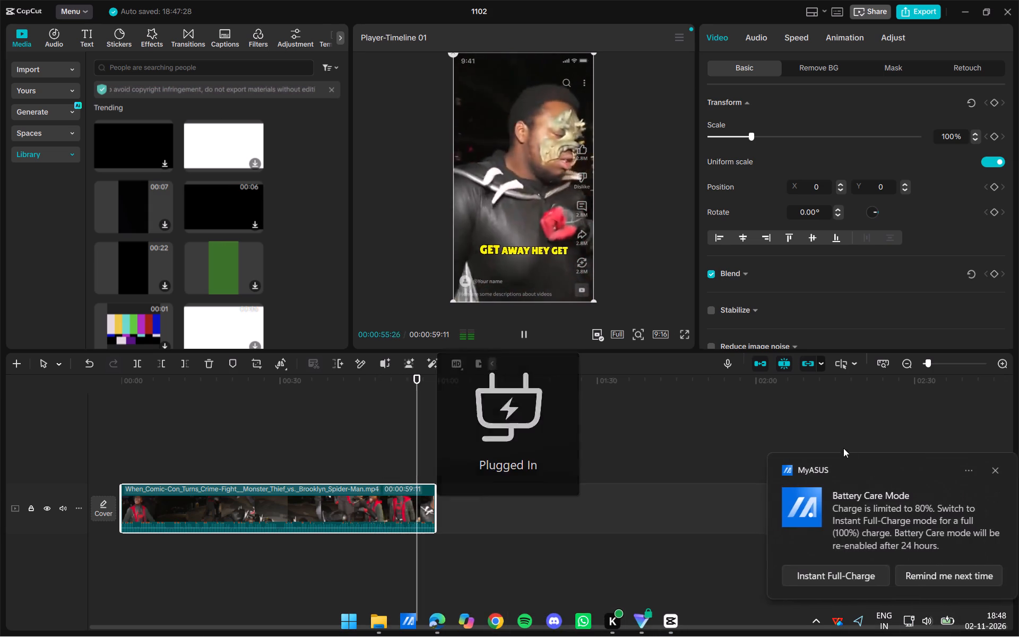
# Dismiss the Battery Care Mode notification.
pyautogui.click(989, 469)
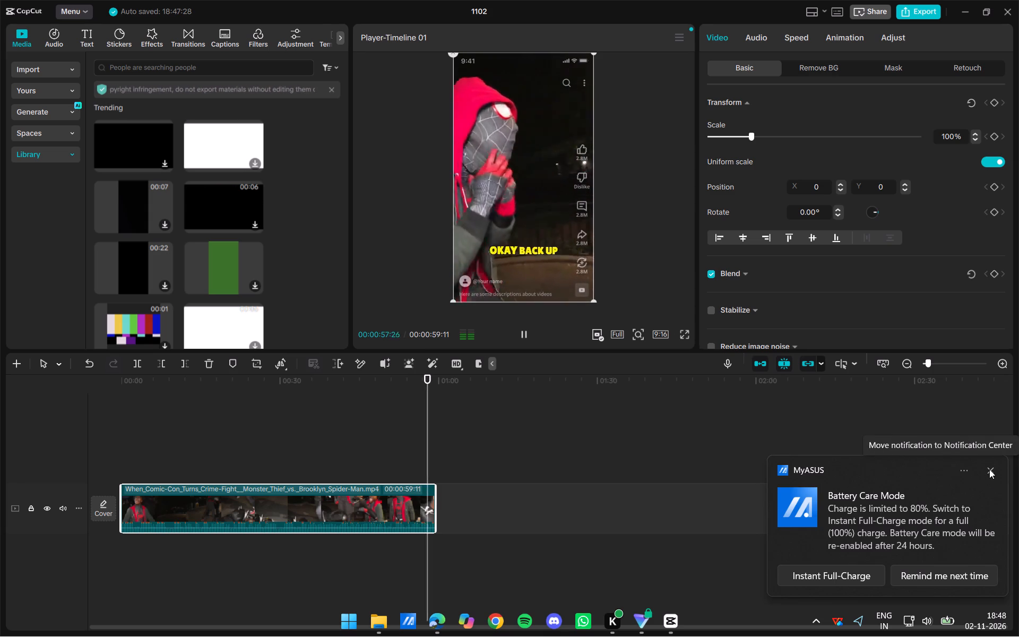
# Open the system's list of Wi-Fi networks and check the current connection.
pyautogui.click(909, 624)
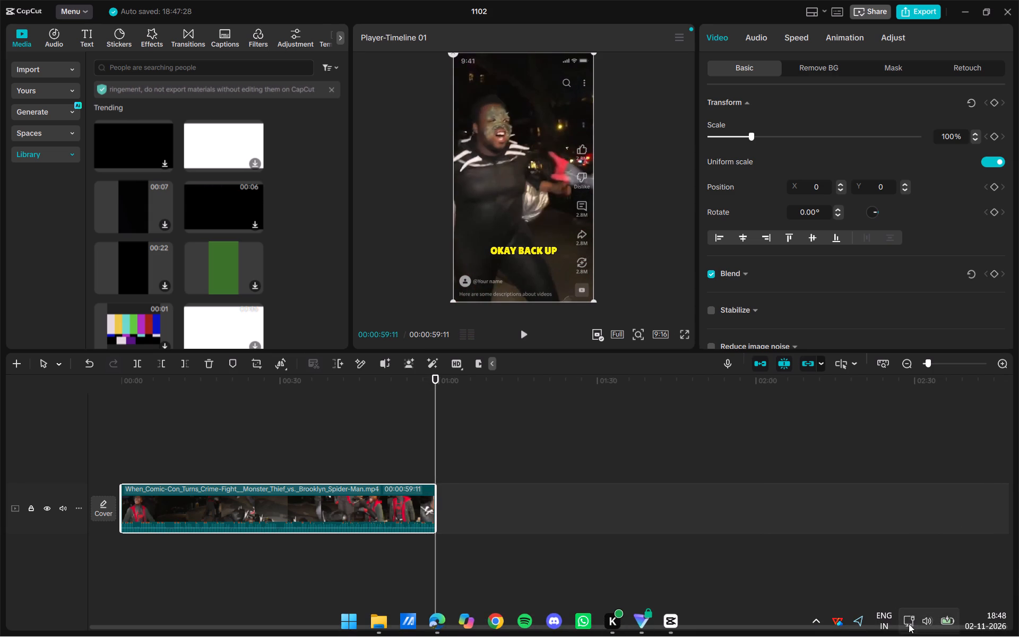
pyautogui.click(830, 359)
pyautogui.click(837, 380)
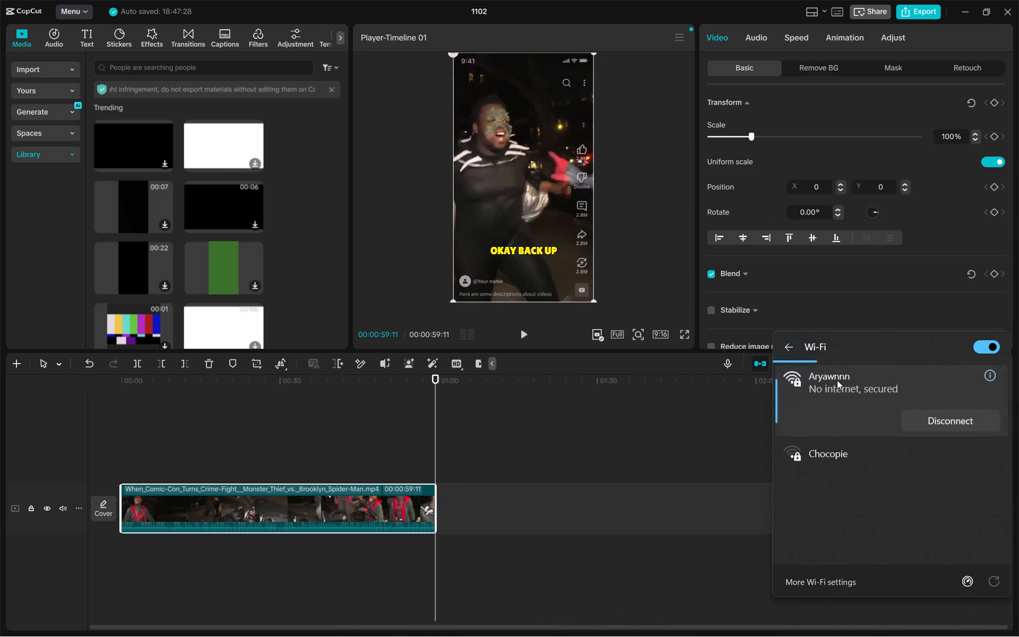
# Replay the video in the player from the beginning.
pyautogui.click(520, 331)
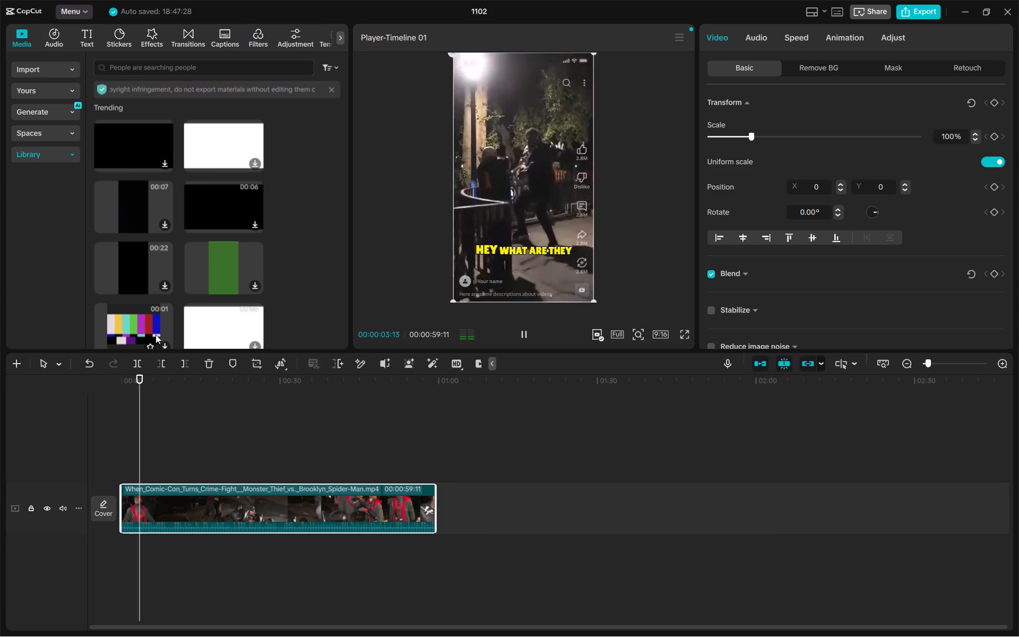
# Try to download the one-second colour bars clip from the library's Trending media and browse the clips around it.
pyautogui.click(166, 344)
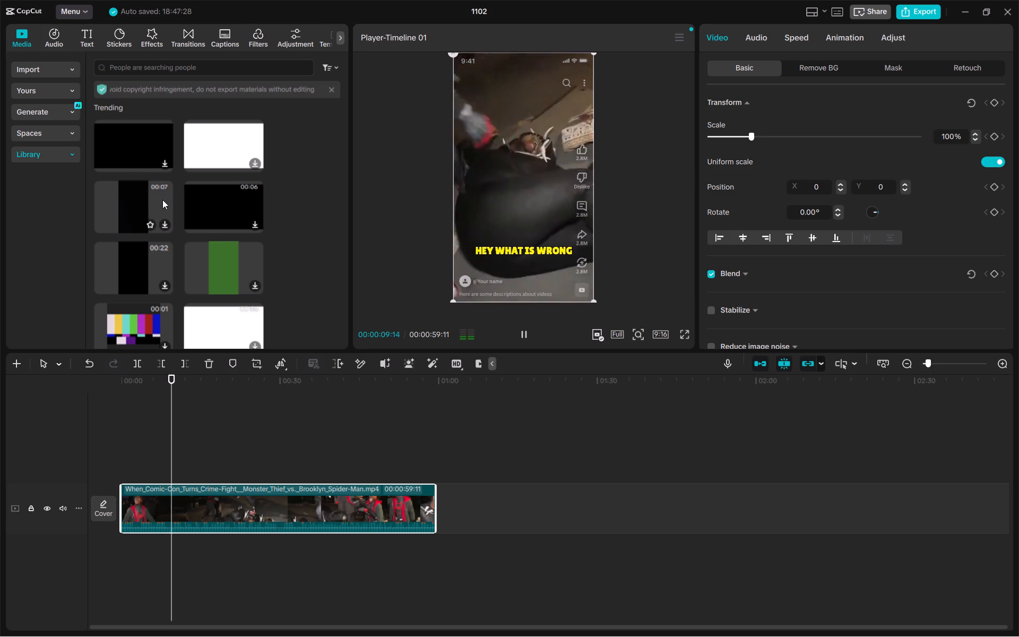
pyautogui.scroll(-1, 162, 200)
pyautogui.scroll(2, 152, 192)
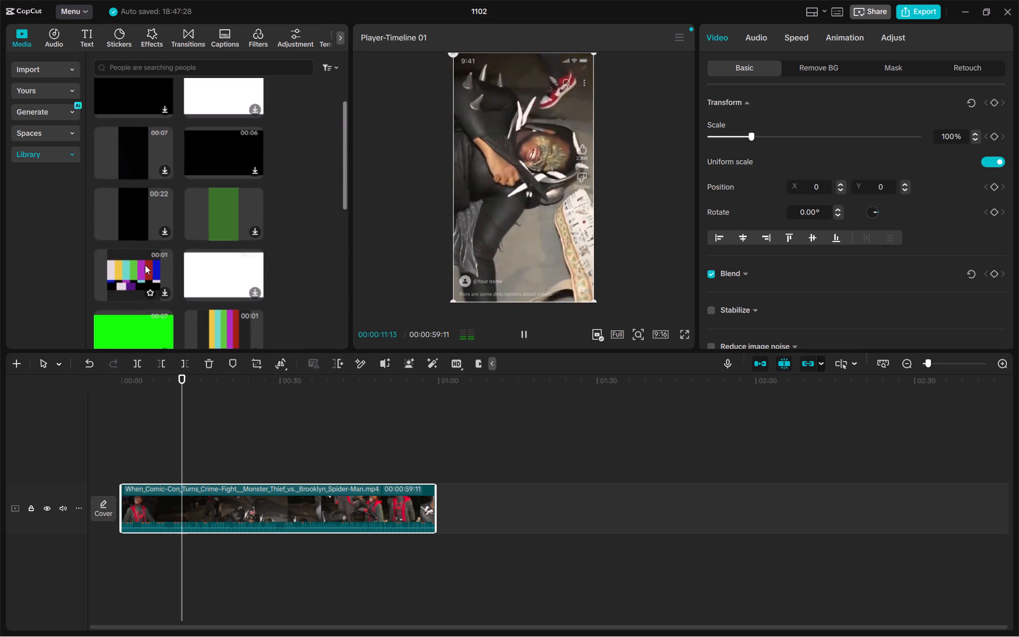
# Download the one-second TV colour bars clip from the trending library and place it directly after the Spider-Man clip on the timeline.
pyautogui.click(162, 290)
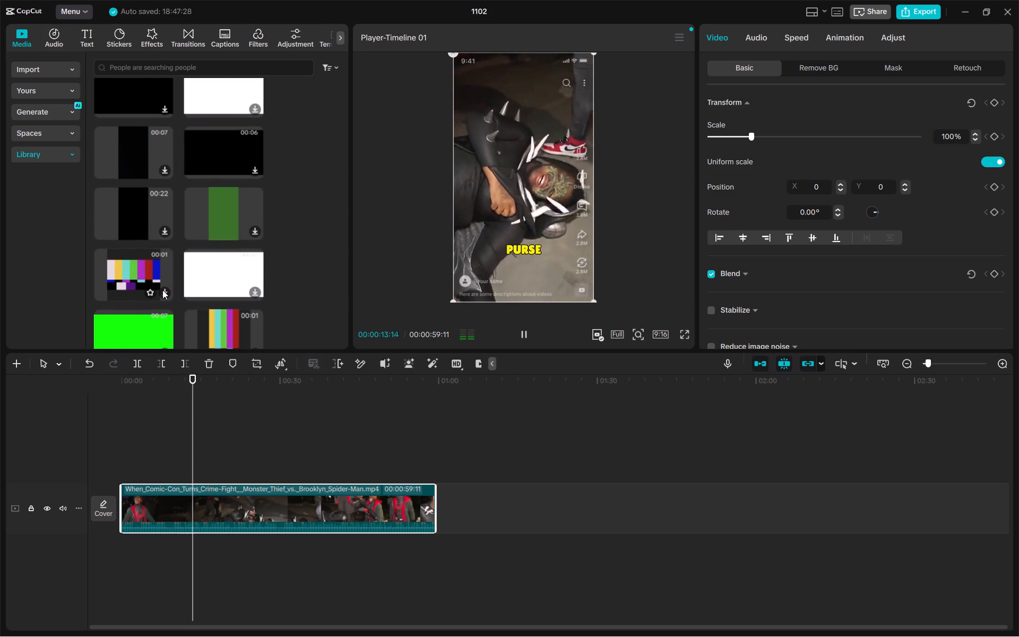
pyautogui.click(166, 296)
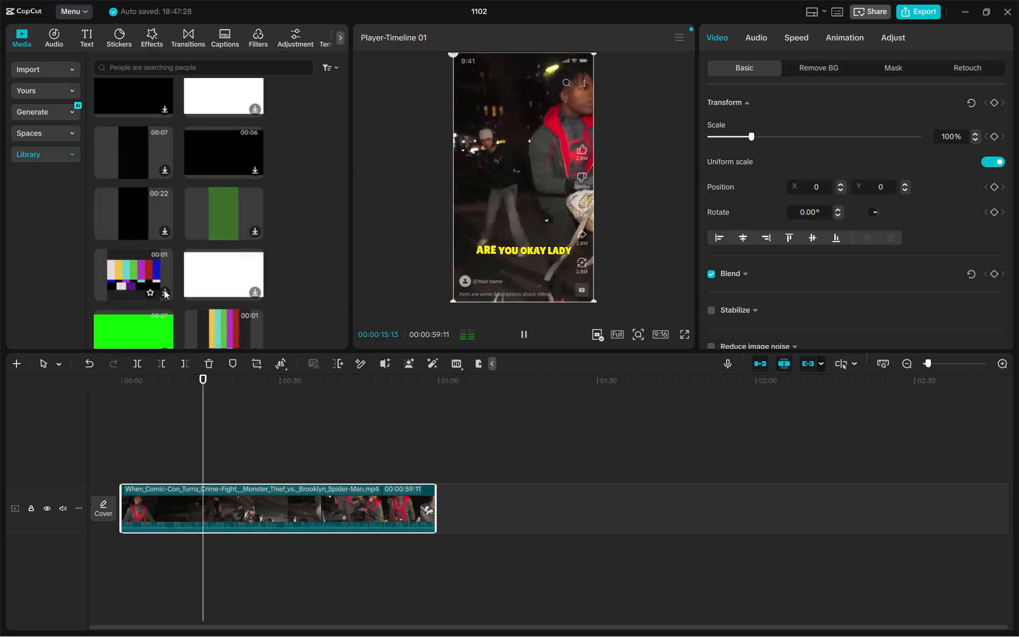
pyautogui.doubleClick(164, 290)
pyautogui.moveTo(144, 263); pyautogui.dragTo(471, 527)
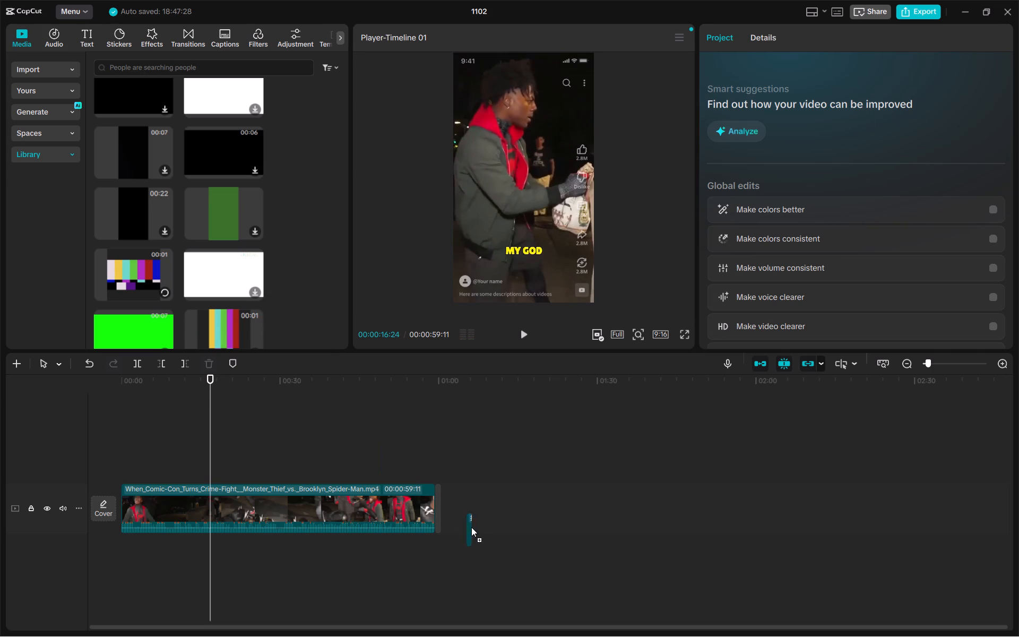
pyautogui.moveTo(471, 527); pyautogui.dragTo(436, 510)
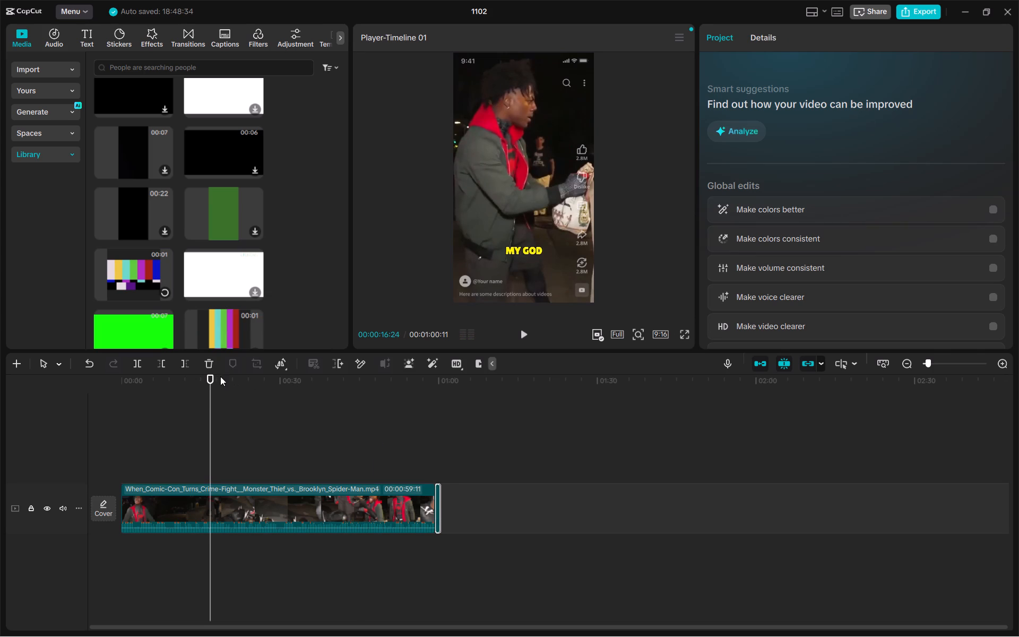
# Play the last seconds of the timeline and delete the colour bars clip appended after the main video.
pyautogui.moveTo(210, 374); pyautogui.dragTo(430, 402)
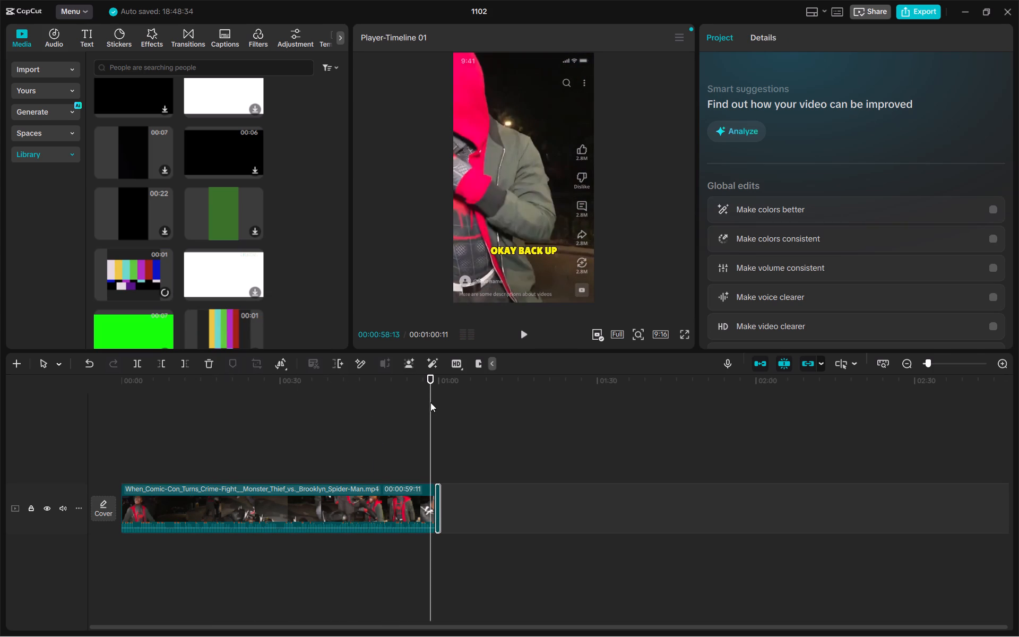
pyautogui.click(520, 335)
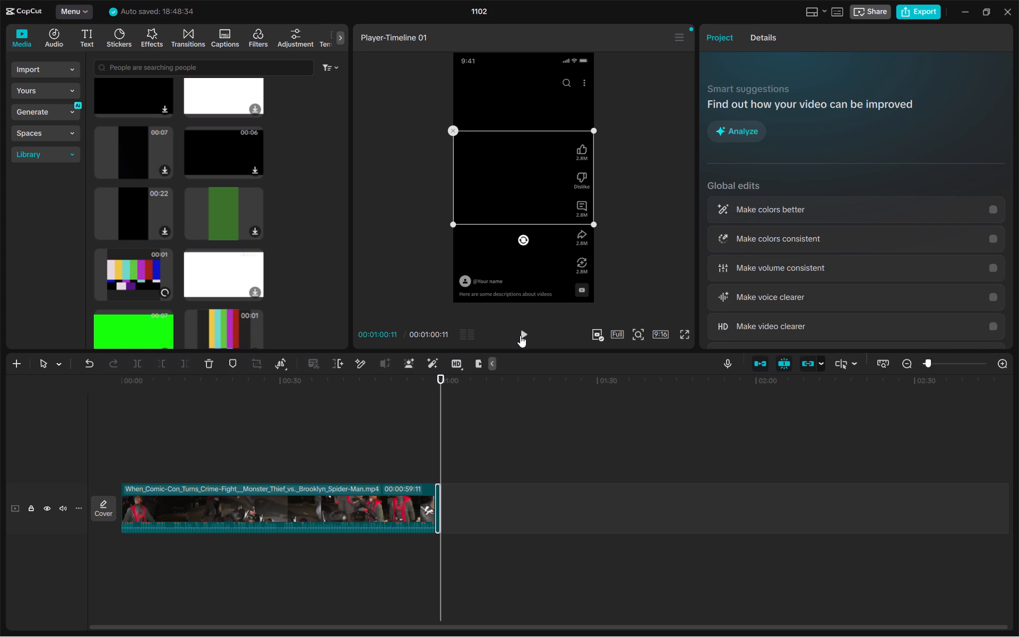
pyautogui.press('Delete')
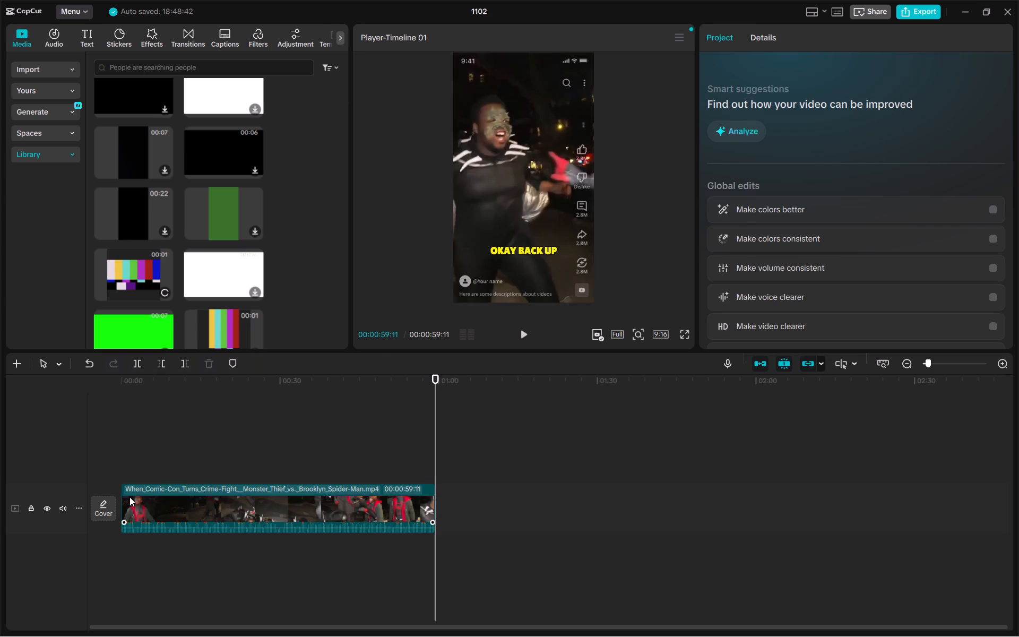
# Return the playhead to the start of the timeline and browse the favourite text, text effects and text template collections.
pyautogui.moveTo(435, 381); pyautogui.dragTo(126, 450)
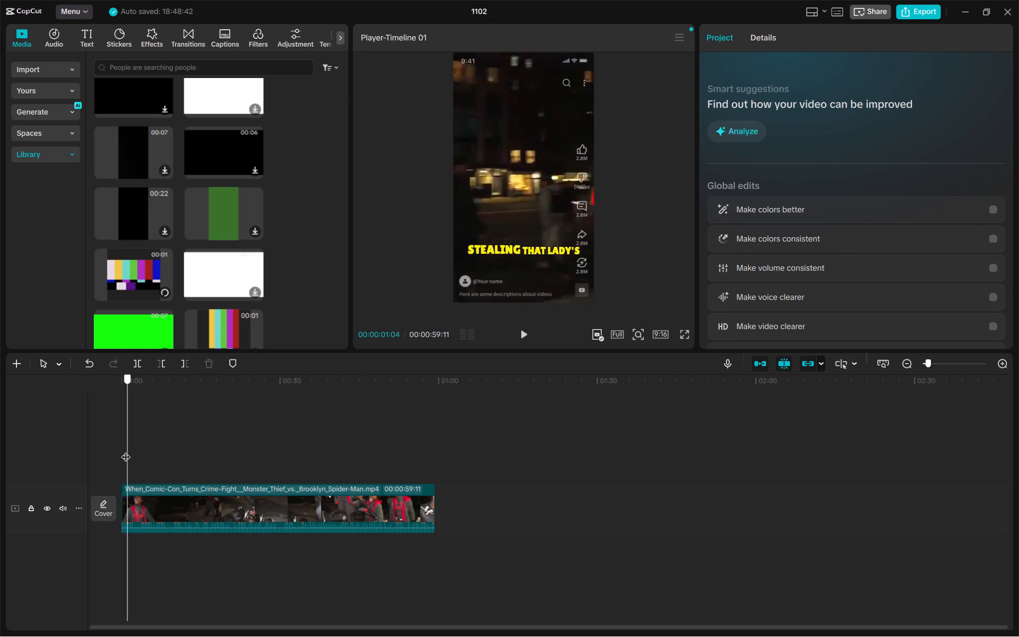
pyautogui.moveTo(126, 450); pyautogui.dragTo(121, 450)
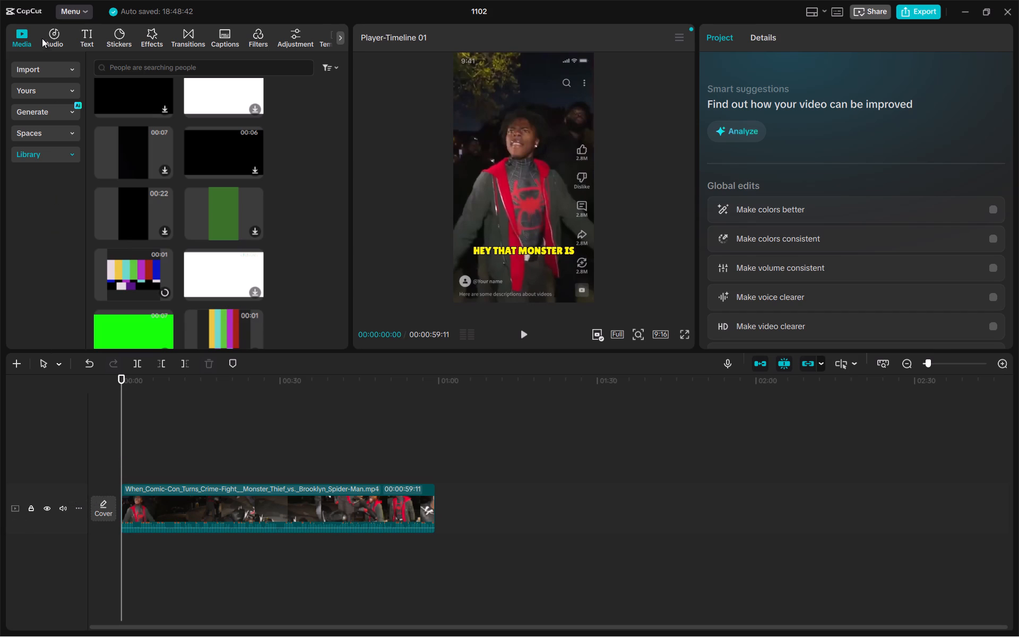
pyautogui.click(92, 36)
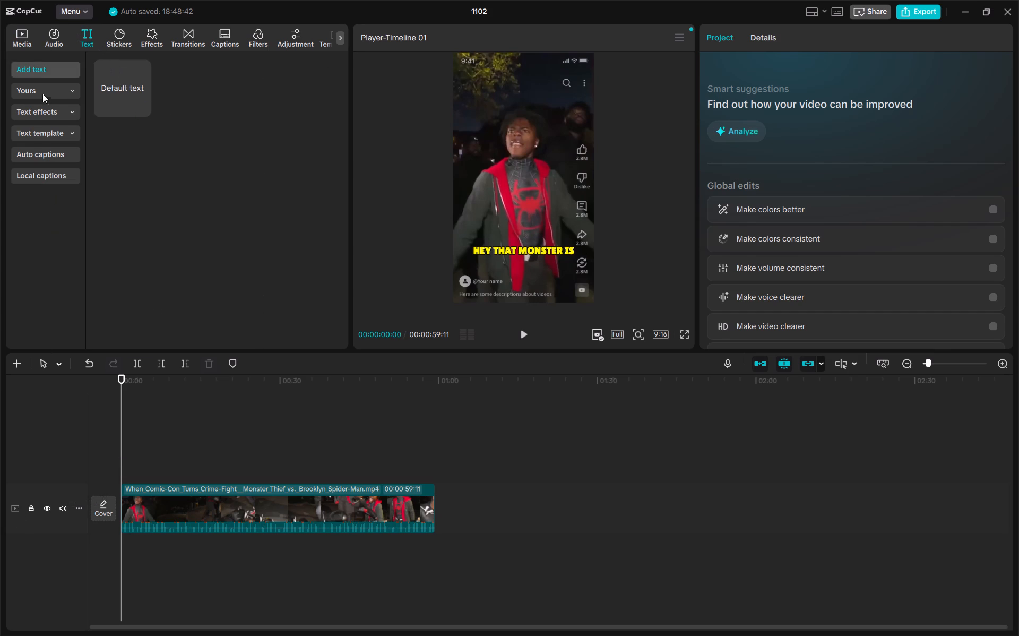
pyautogui.click(65, 94)
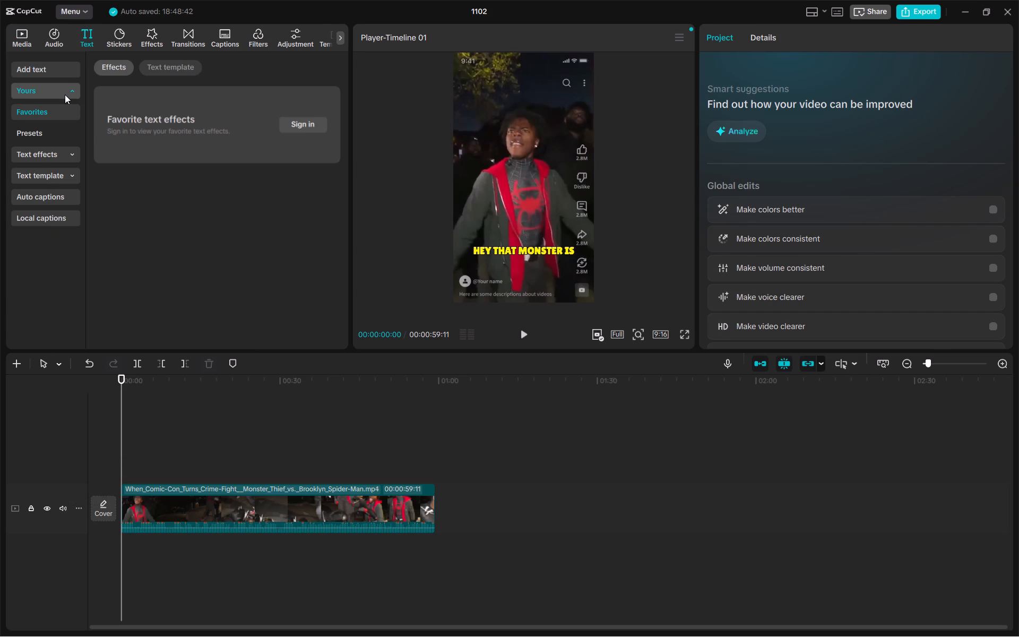
pyautogui.click(72, 93)
pyautogui.click(72, 113)
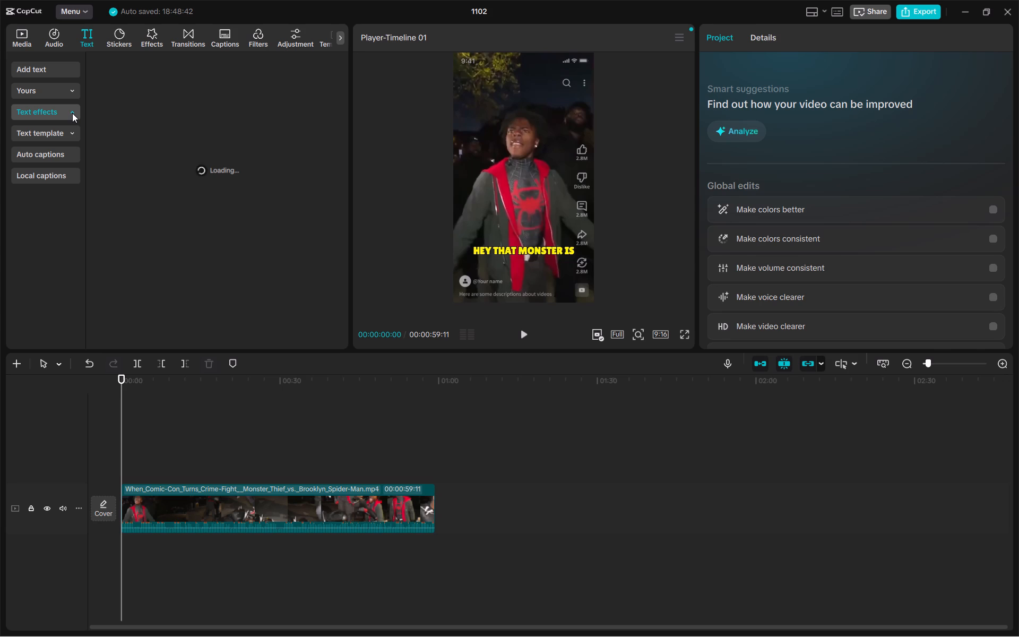
pyautogui.click(73, 130)
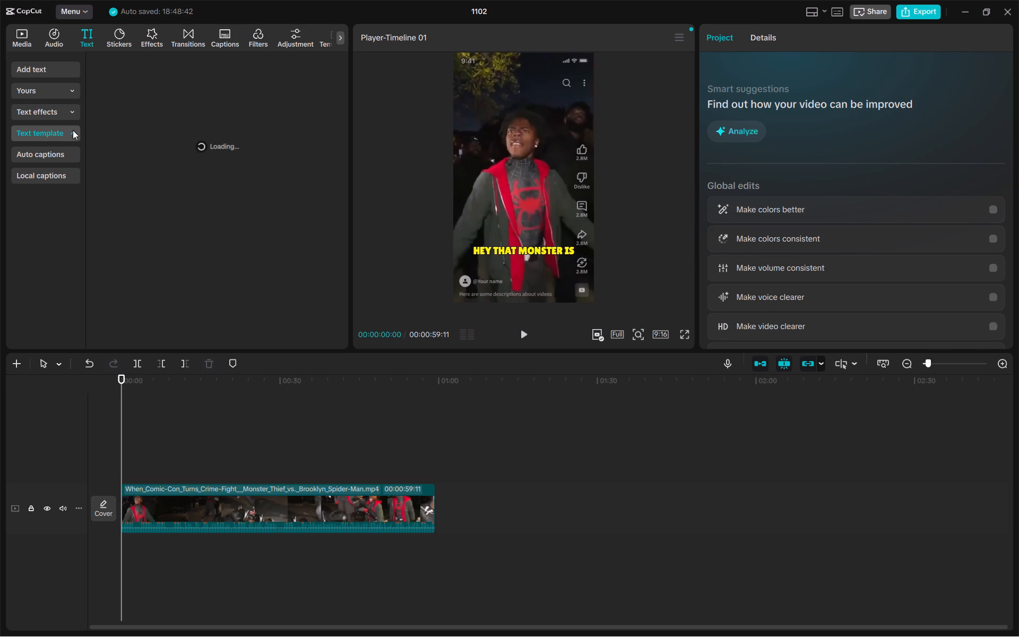
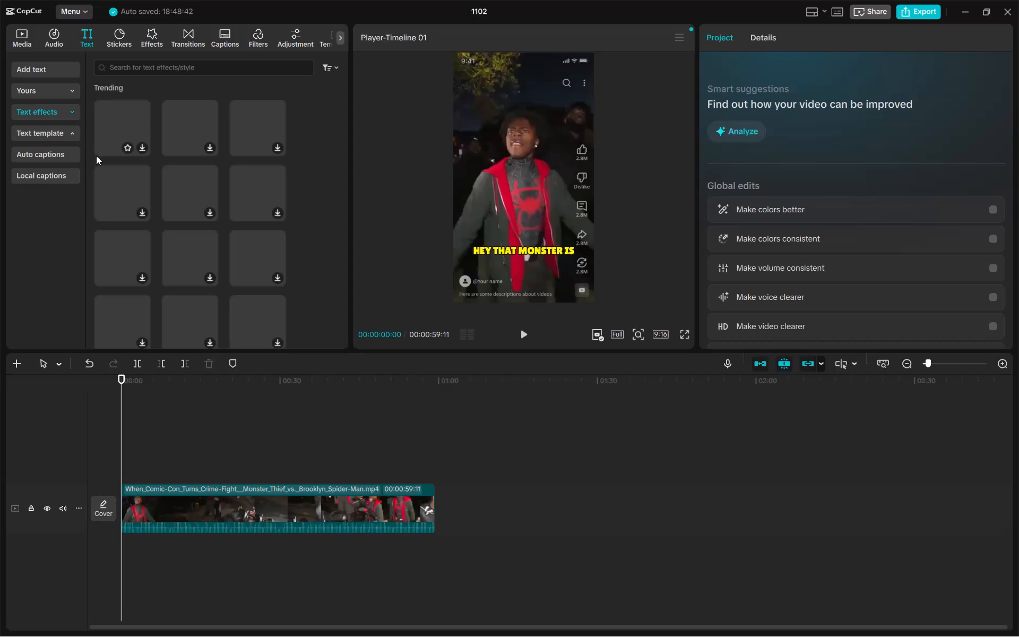
# Look through the trending text effects, the auto captions settings and the local captions import option.
pyautogui.scroll(1, 144, 169)
pyautogui.scroll(-2, 144, 169)
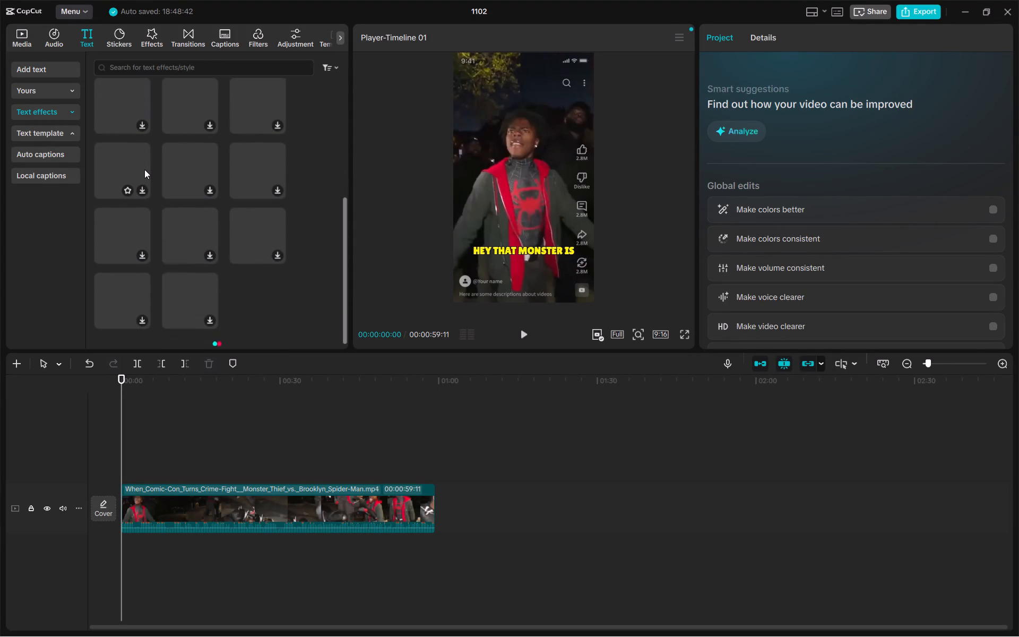
pyautogui.scroll(-2, 144, 169)
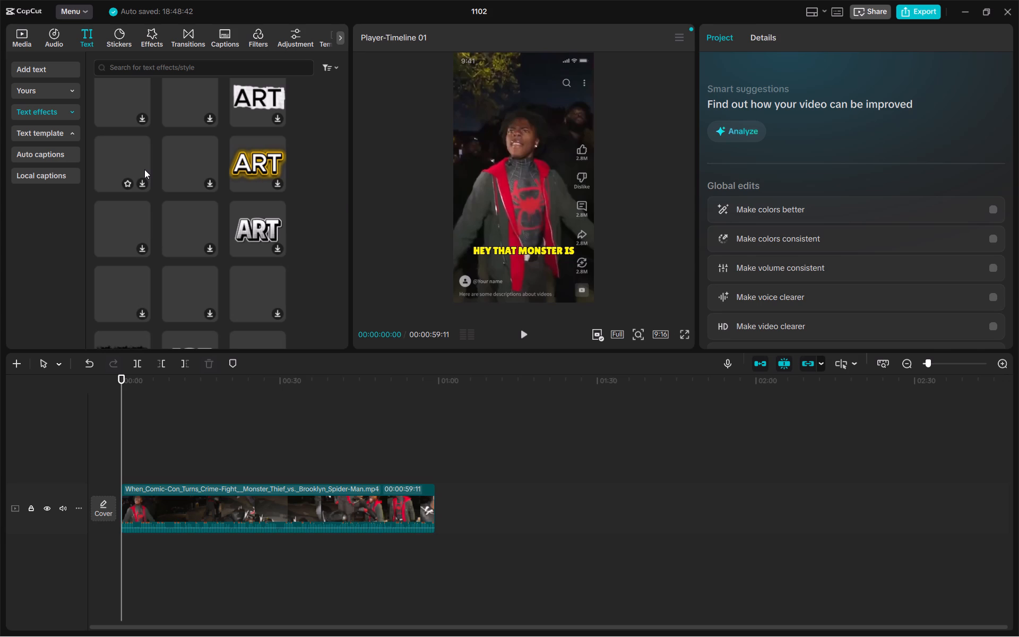
pyautogui.scroll(1, 144, 169)
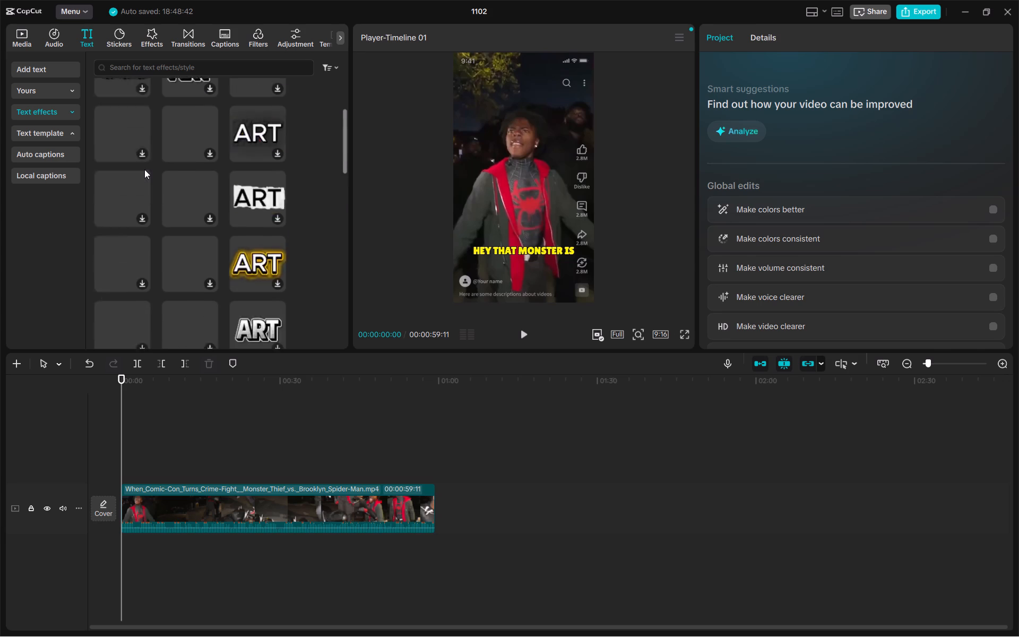
pyautogui.scroll(3, 144, 169)
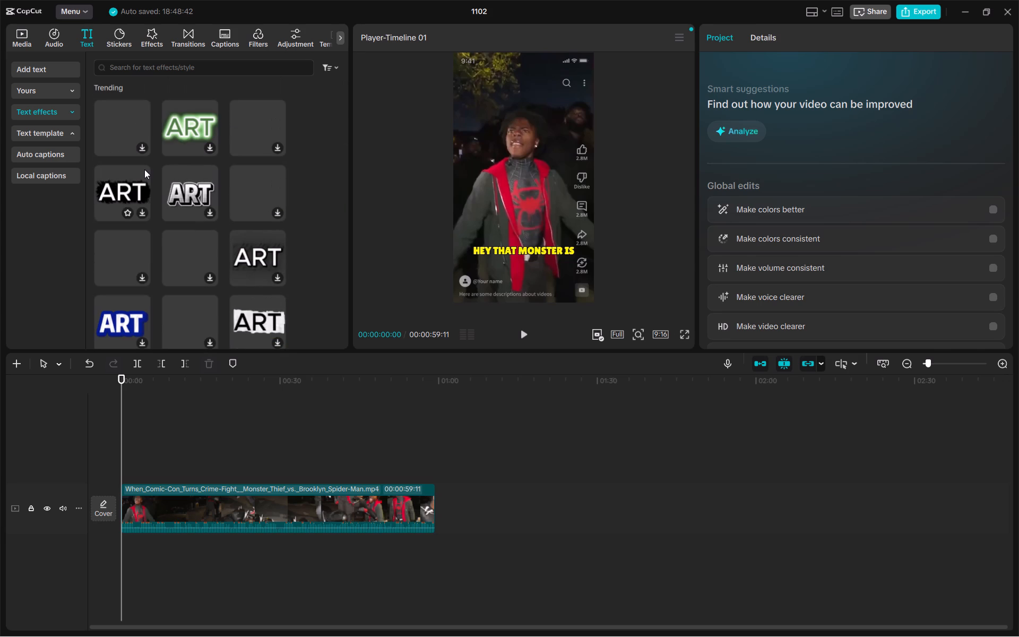
pyautogui.scroll(-1, 144, 169)
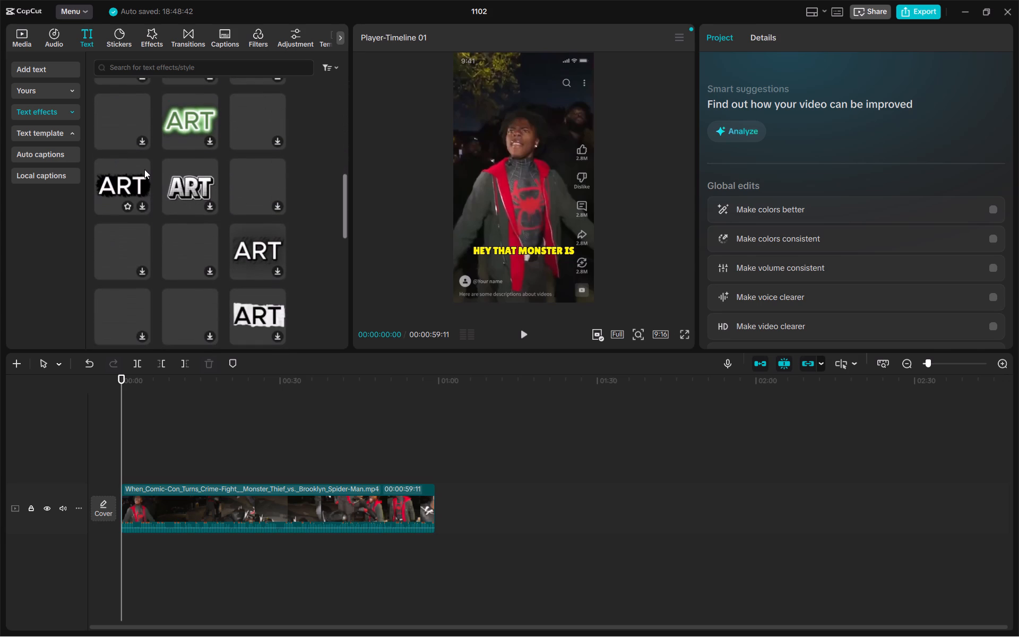
pyautogui.scroll(-1, 144, 169)
pyautogui.click(51, 152)
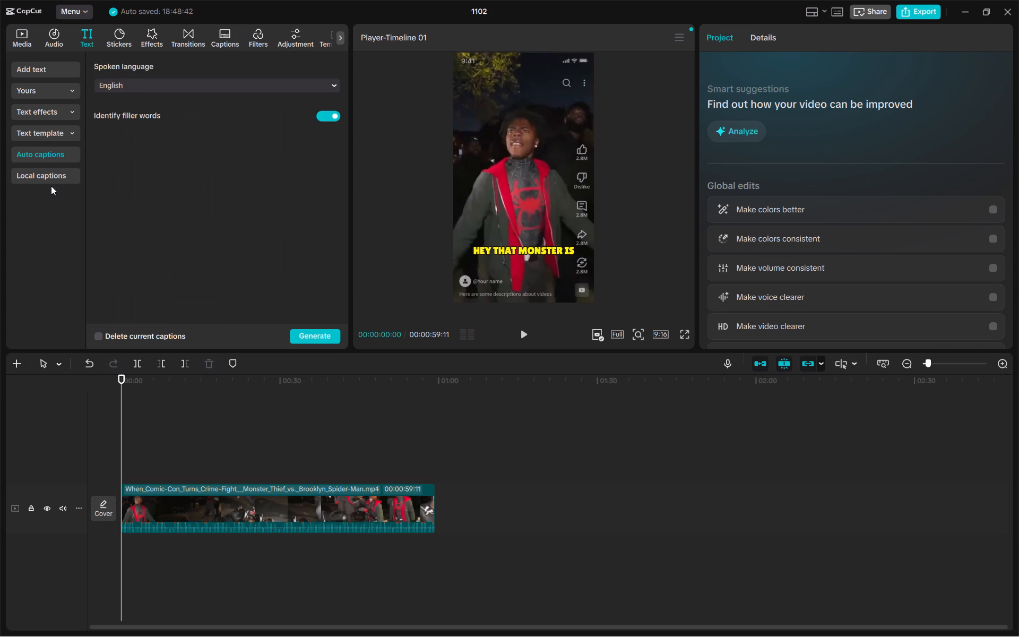
pyautogui.click(58, 182)
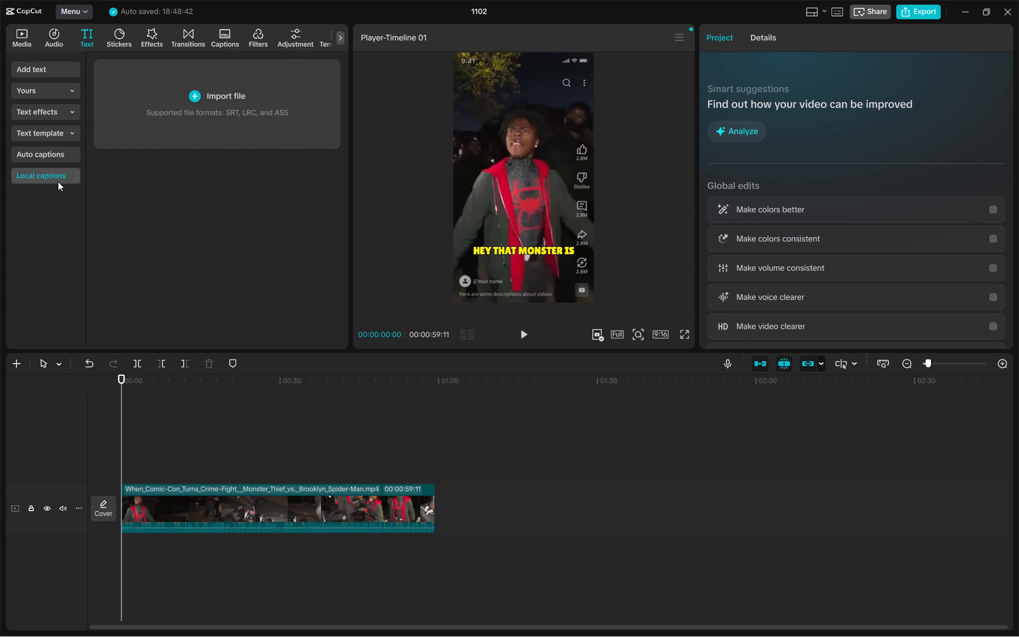
# Reload the text templates and look through their categories, opening Classic and Social media.
pyautogui.click(59, 130)
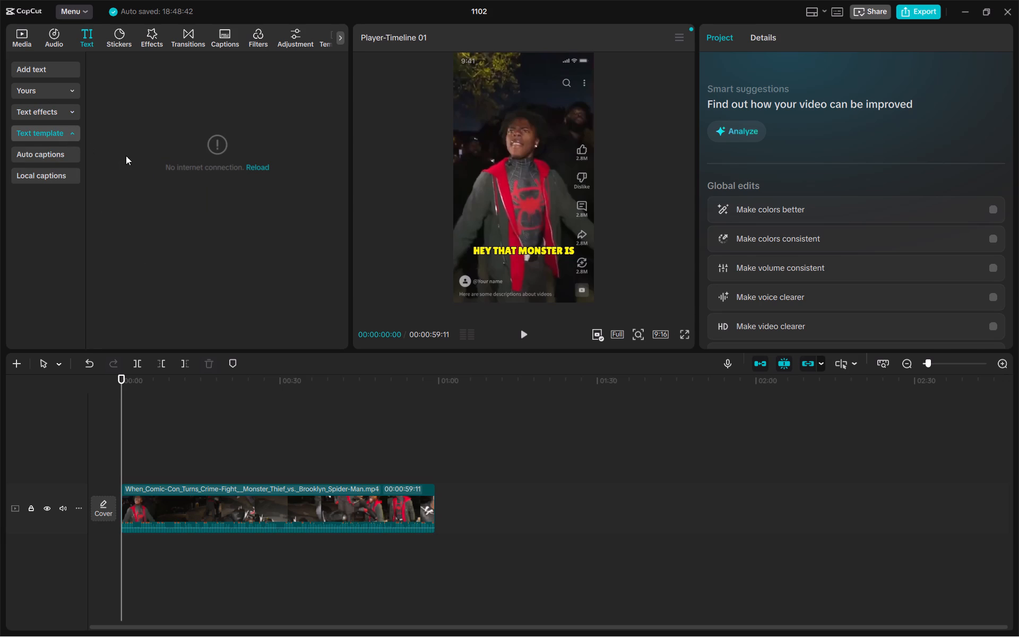
pyautogui.click(255, 163)
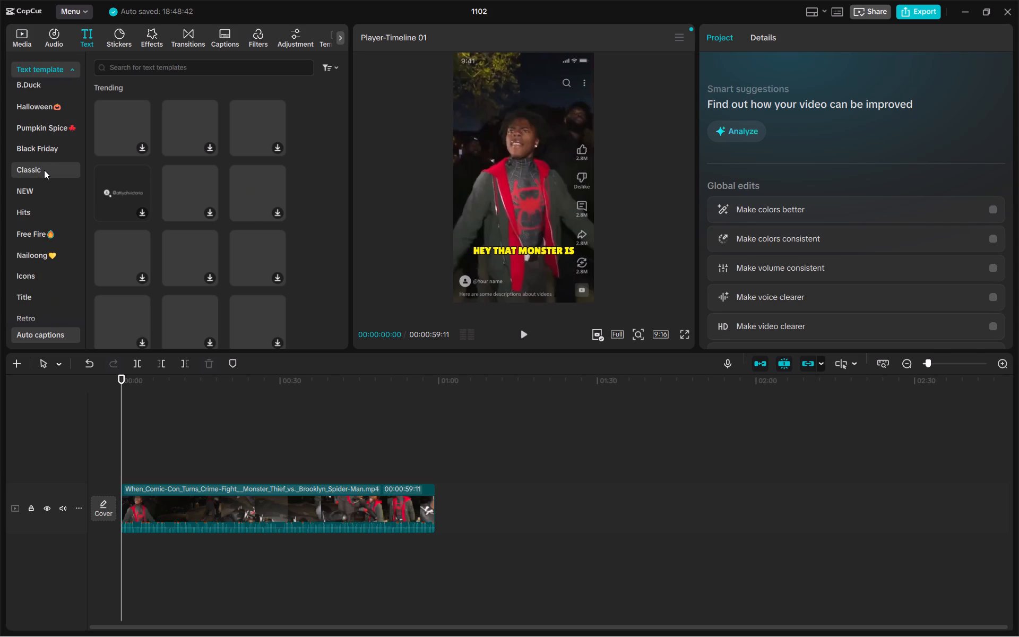
pyautogui.click(44, 170)
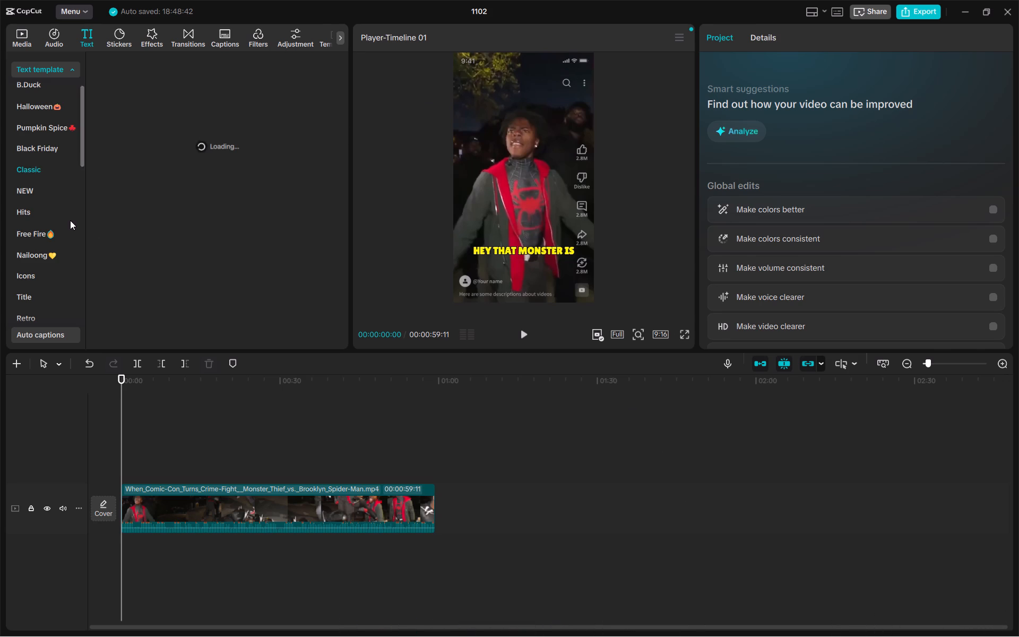
pyautogui.scroll(2, 21, 221)
pyautogui.scroll(-2, 21, 221)
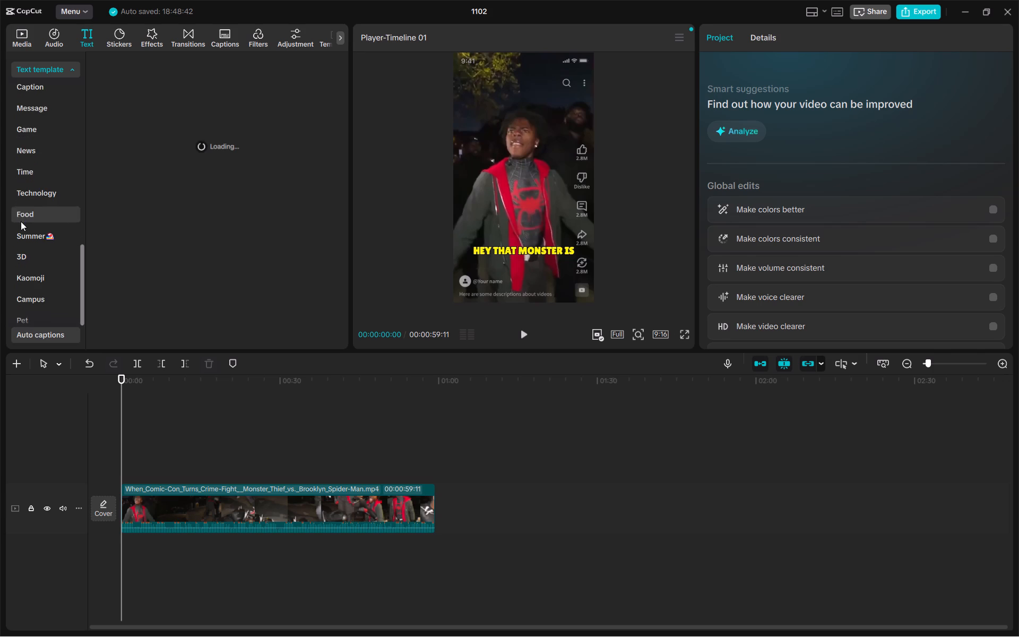
pyautogui.scroll(-1, 21, 221)
pyautogui.scroll(1, 21, 221)
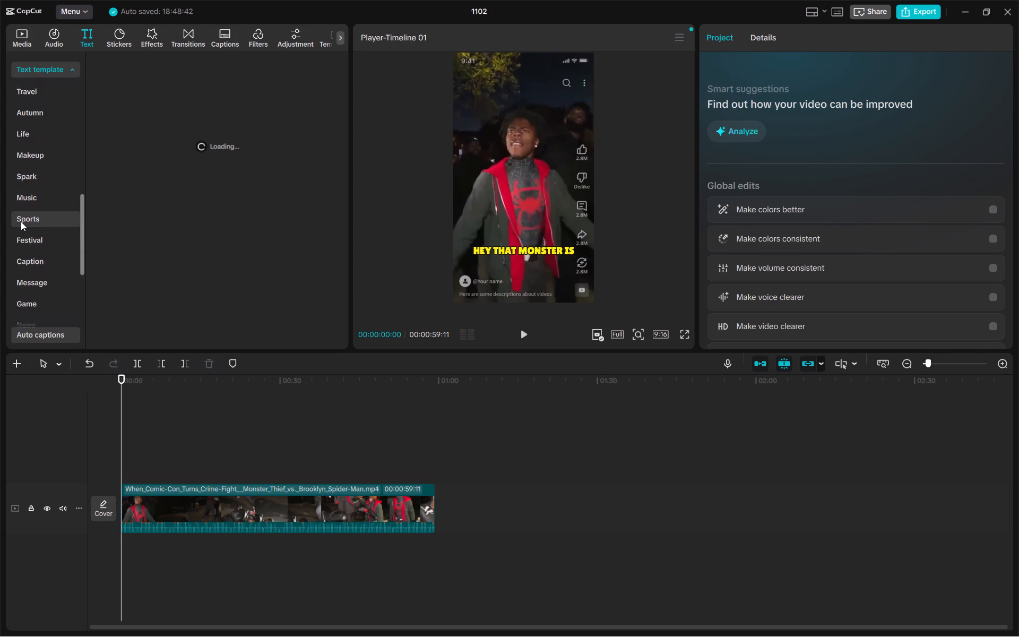
pyautogui.scroll(2, 21, 221)
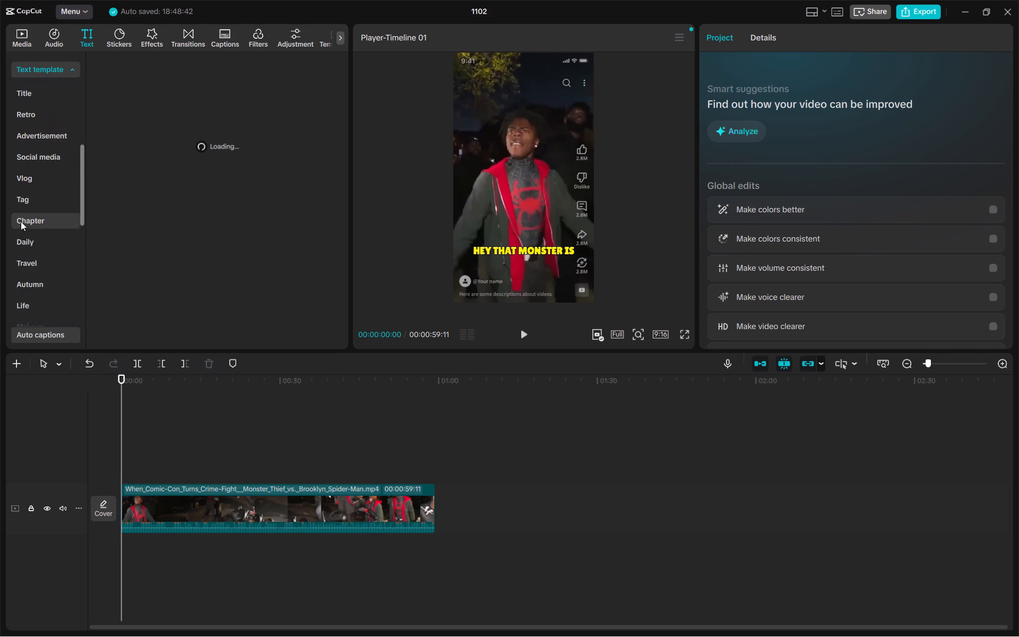
pyautogui.scroll(1, 21, 221)
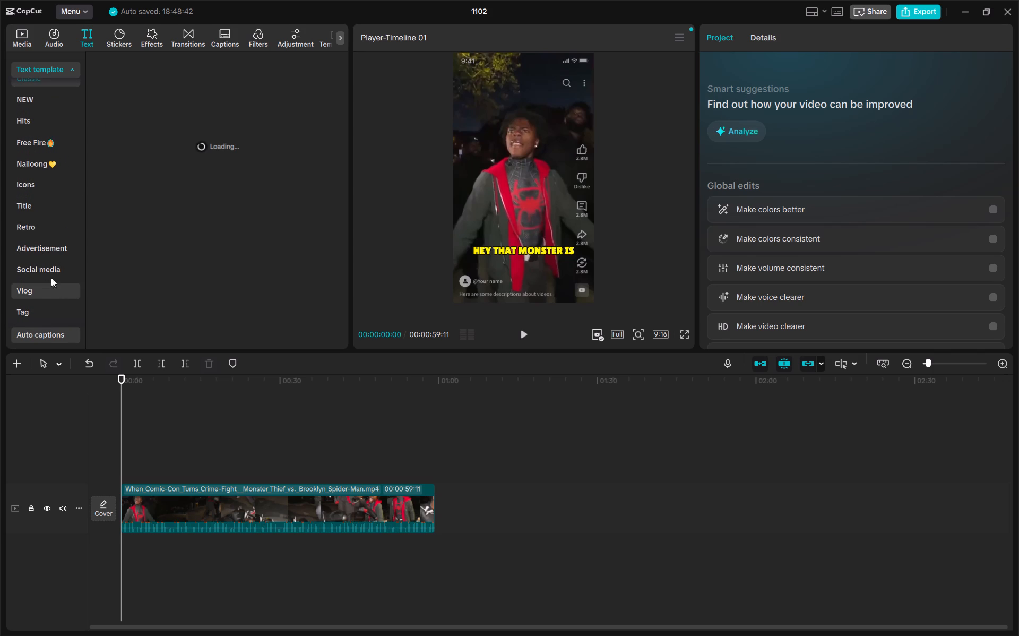
pyautogui.click(43, 269)
pyautogui.click(255, 170)
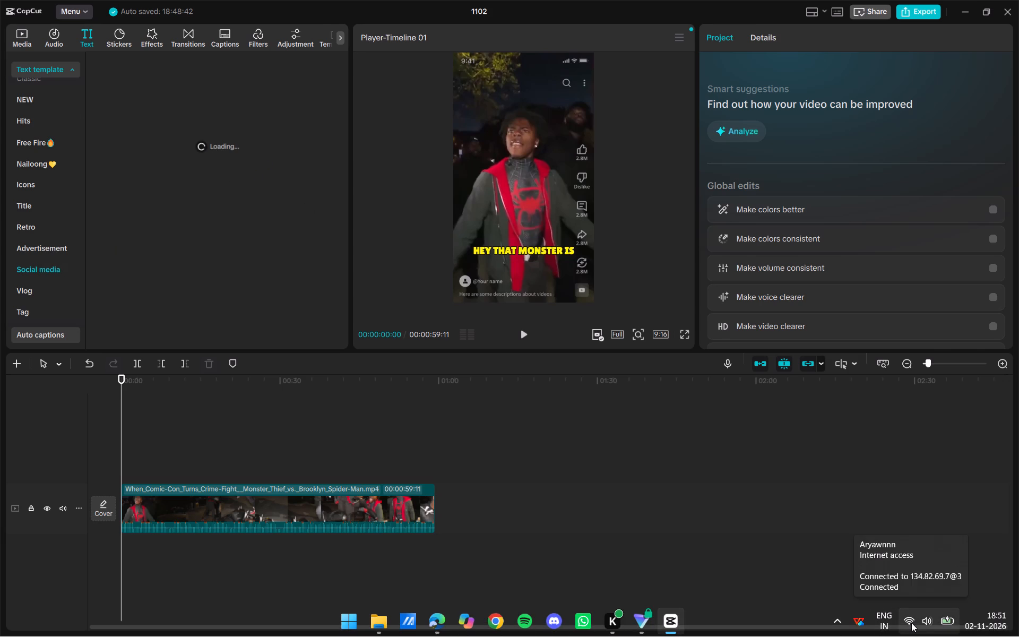
# Switch to Proton VPN, reconnect to the fastest free server and minimise its window.
pyautogui.click(637, 621)
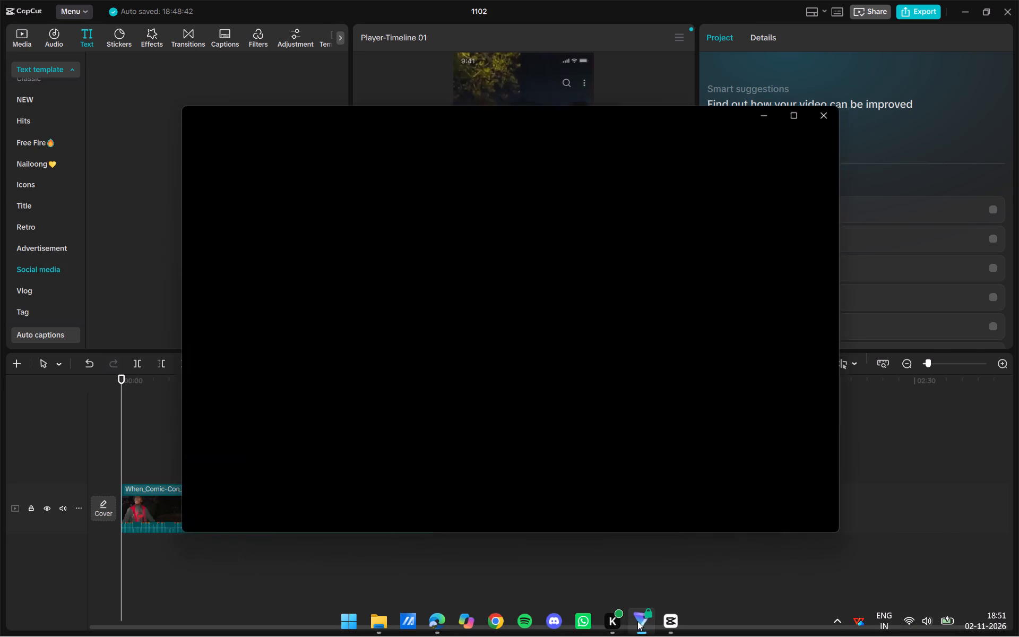
pyautogui.click(602, 198)
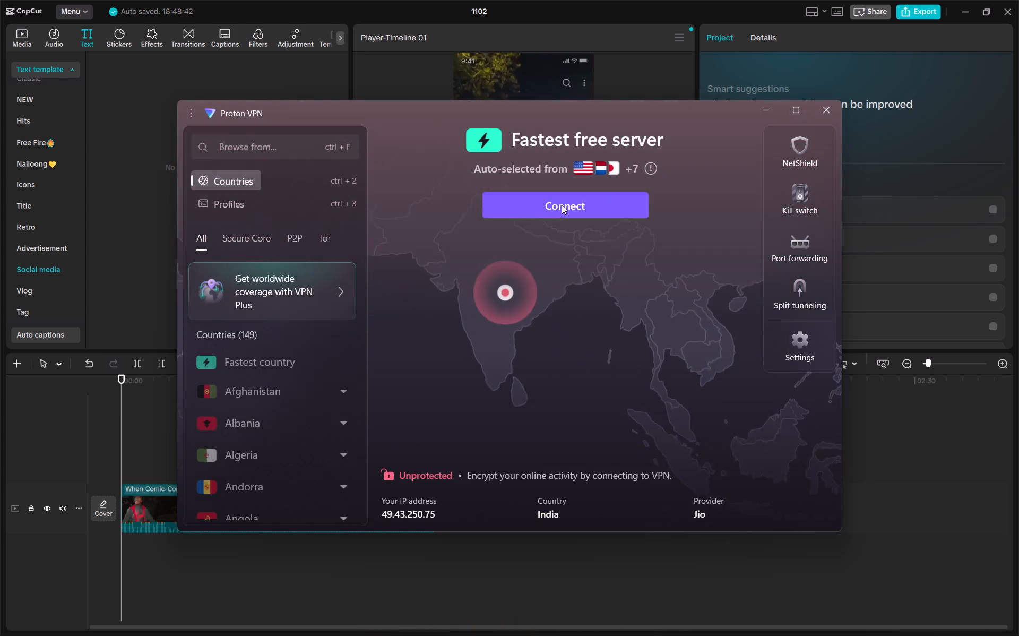
pyautogui.click(562, 205)
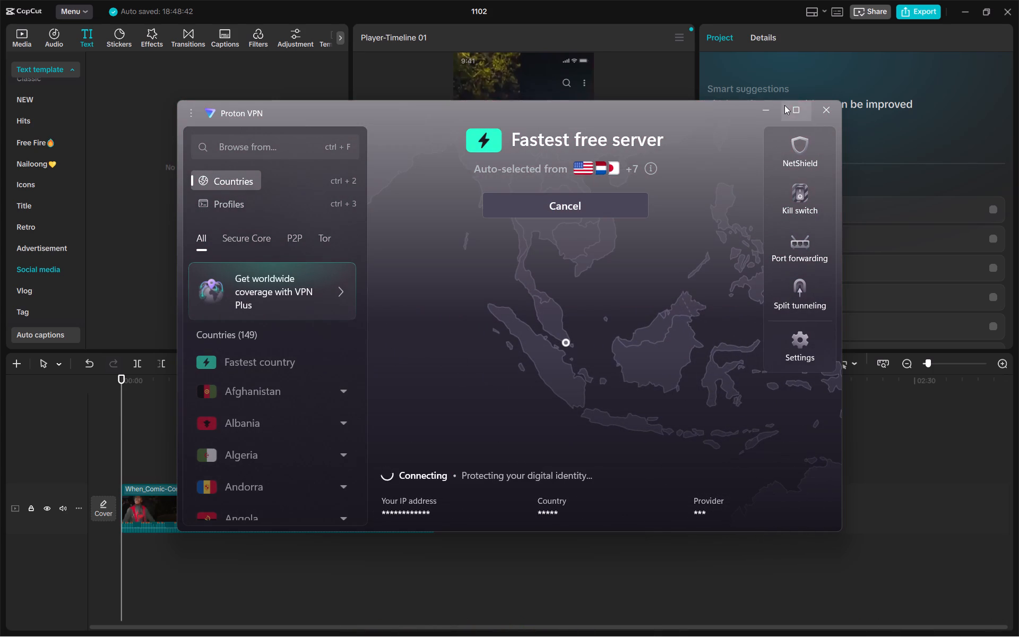
pyautogui.click(758, 119)
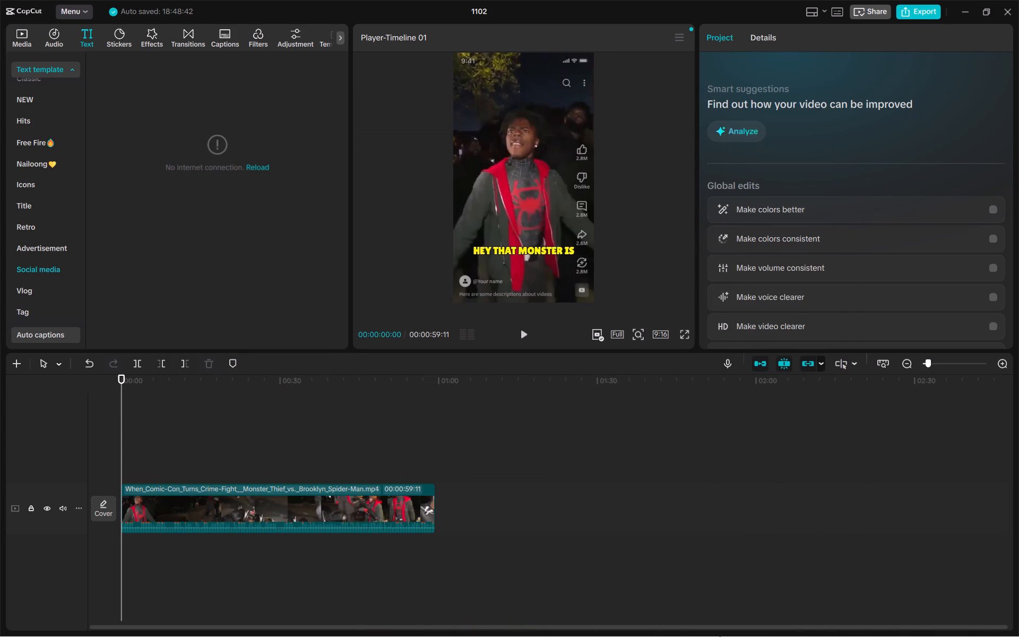
# Switch to Proton VPN and change the computer's Wi-Fi connection to the comeonbaby5G network.
pyautogui.click(644, 621)
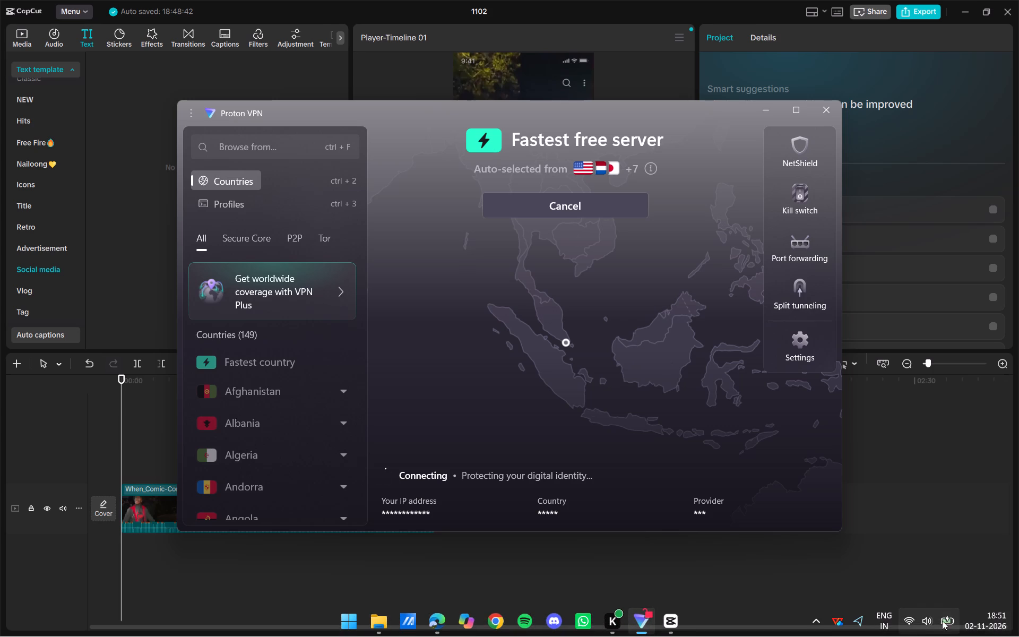
pyautogui.click(909, 617)
pyautogui.click(841, 374)
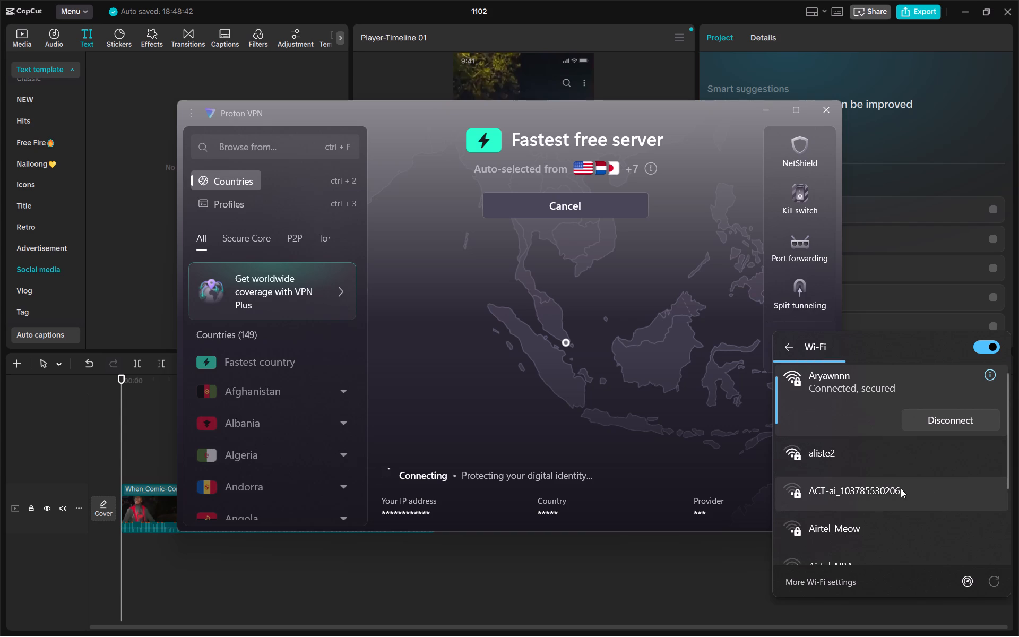
pyautogui.scroll(-4, 901, 488)
pyautogui.scroll(6, 901, 488)
pyautogui.click(906, 452)
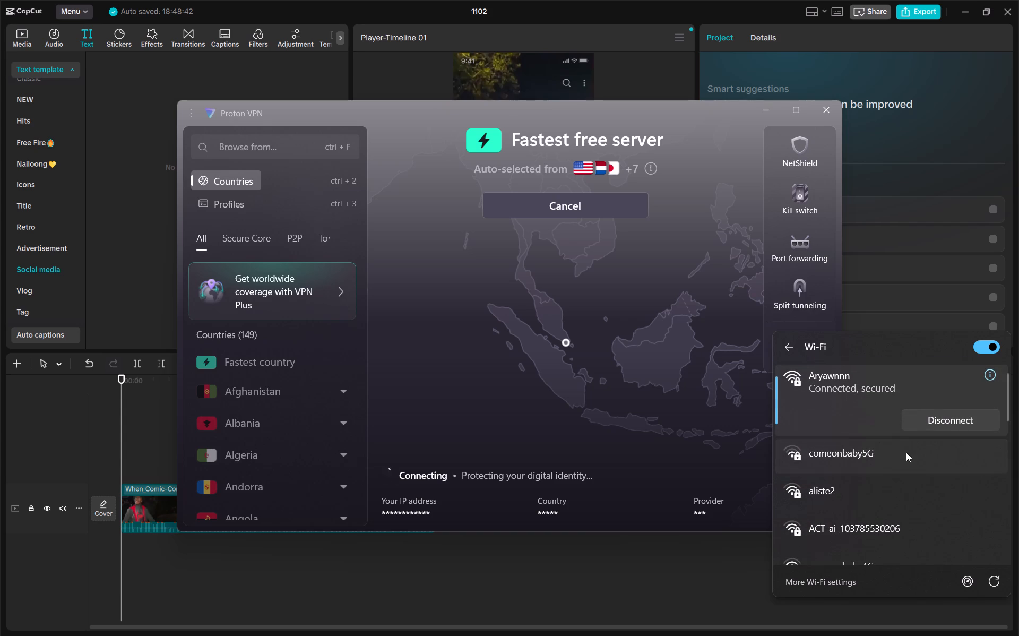
pyautogui.click(954, 481)
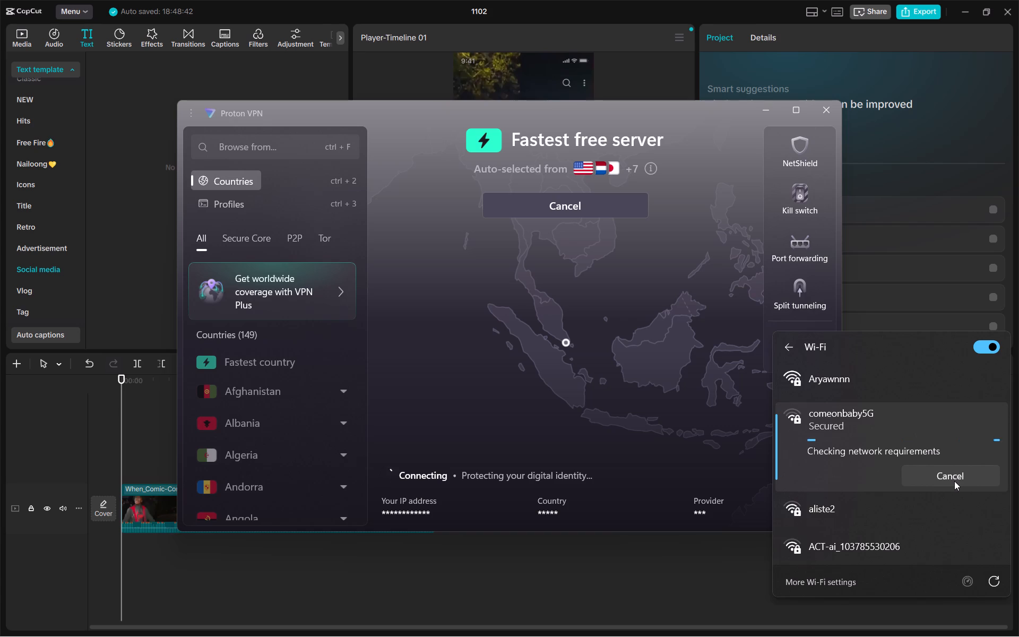
pyautogui.click(616, 372)
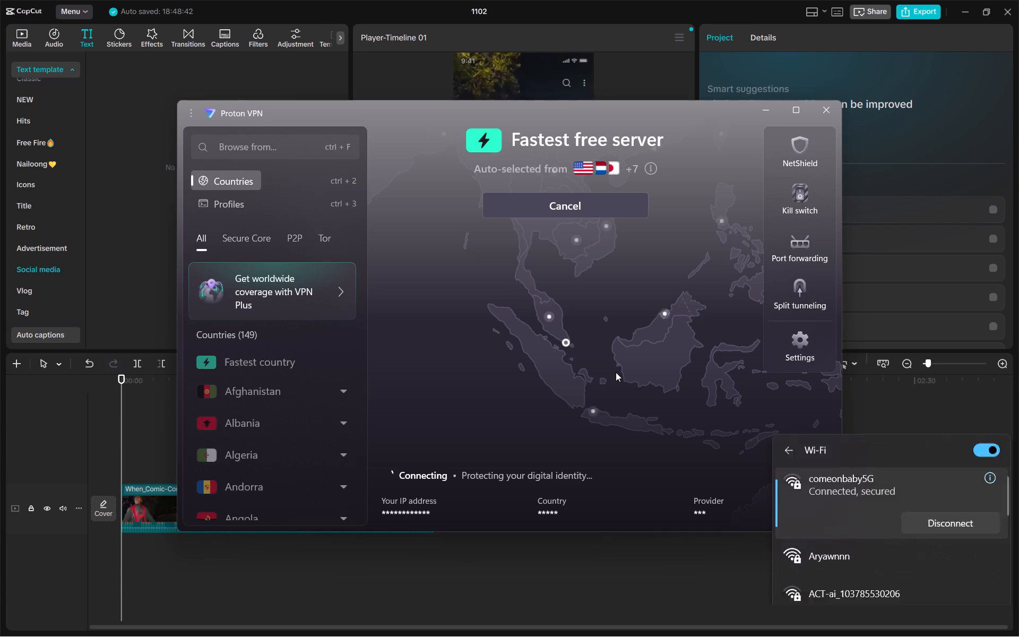
# Cancel the pending VPN connection attempt, connect again to the fastest free server and minimise the Proton VPN window.
pyautogui.click(574, 209)
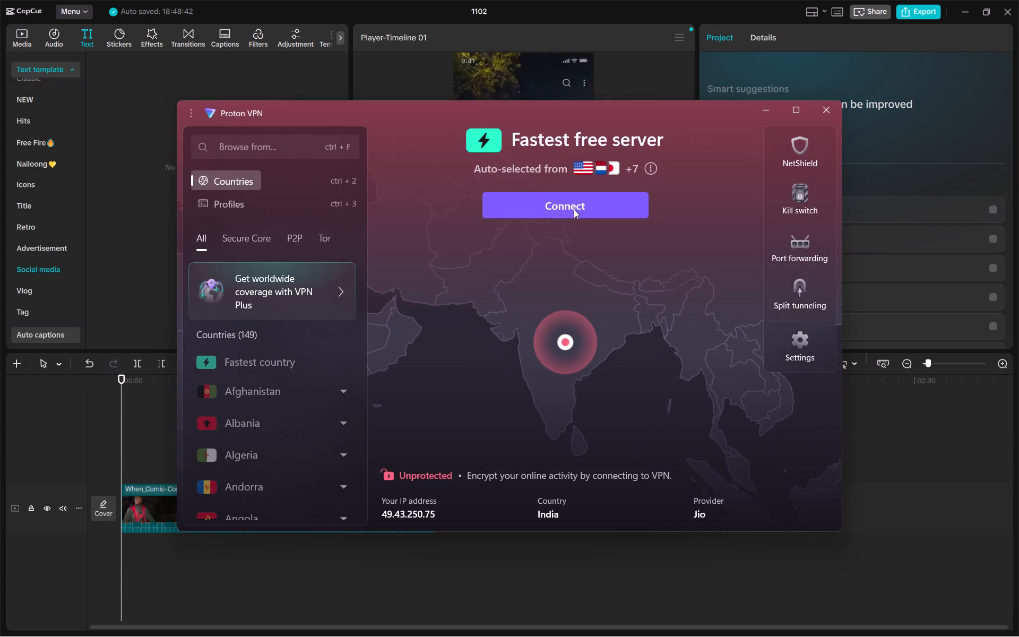
pyautogui.click(574, 209)
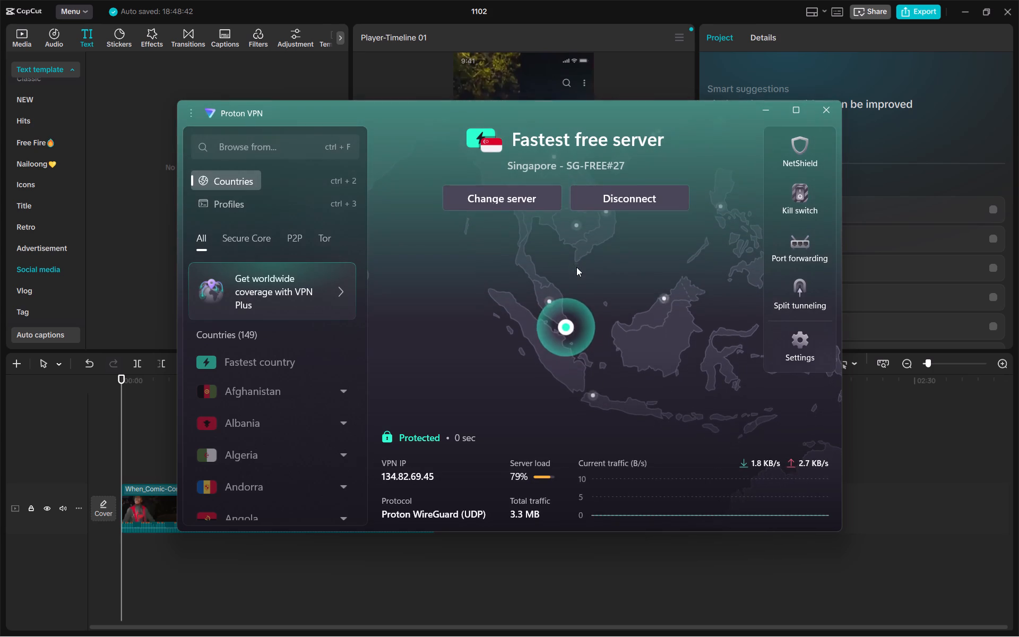
pyautogui.click(771, 102)
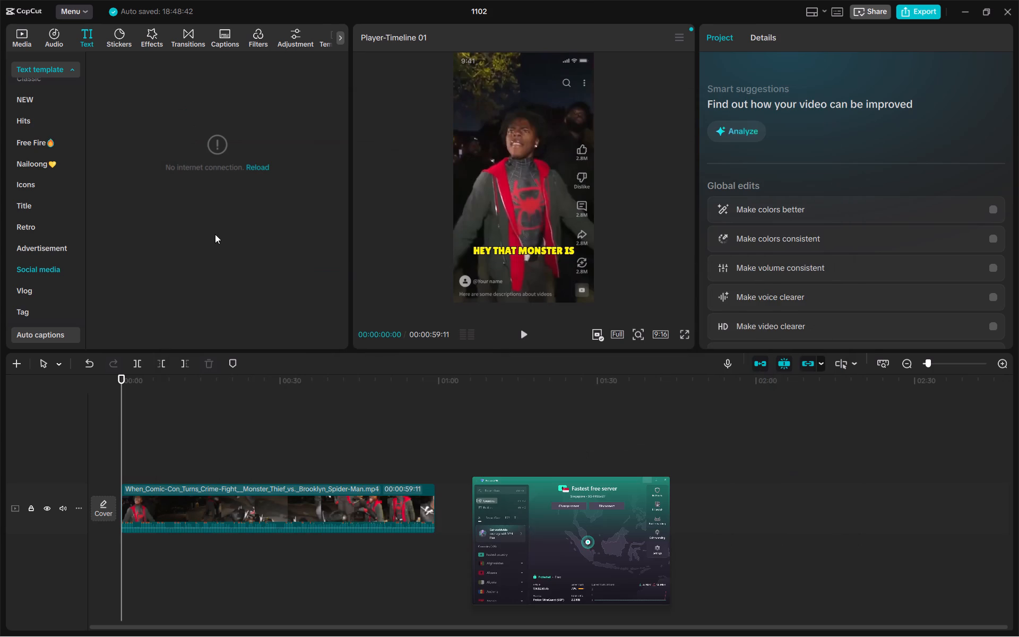
# Reload the text template library and look through the Classic title designs.
pyautogui.click(264, 166)
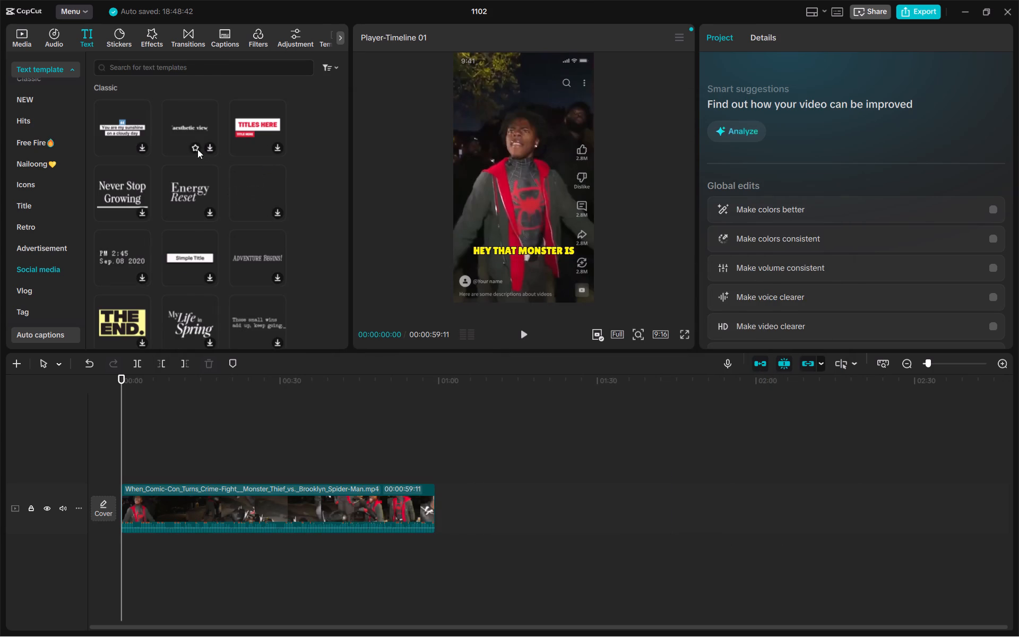
pyautogui.scroll(-1, 203, 177)
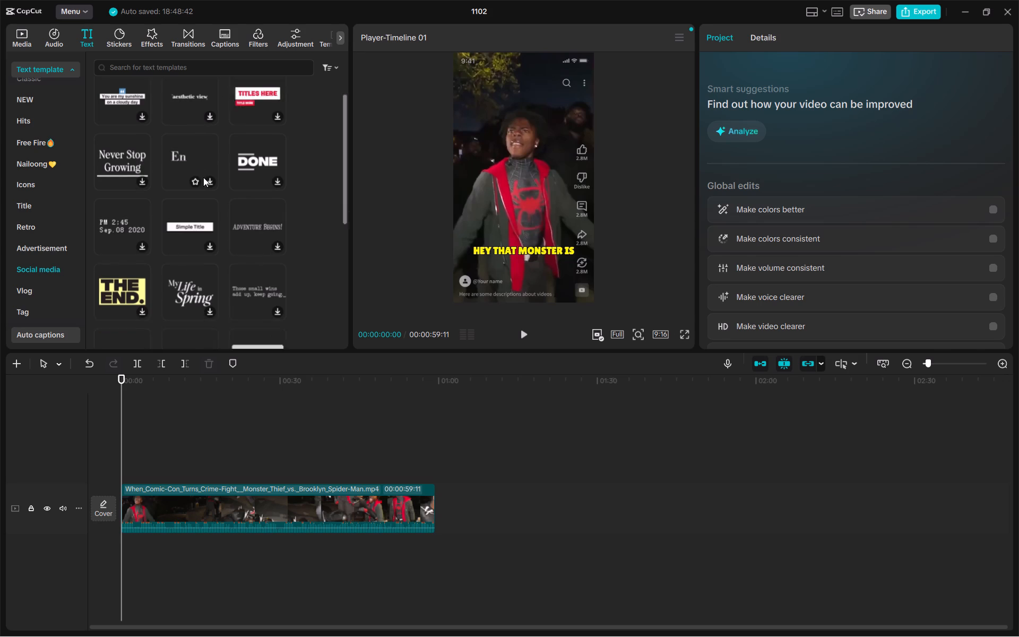
pyautogui.scroll(-3, 203, 177)
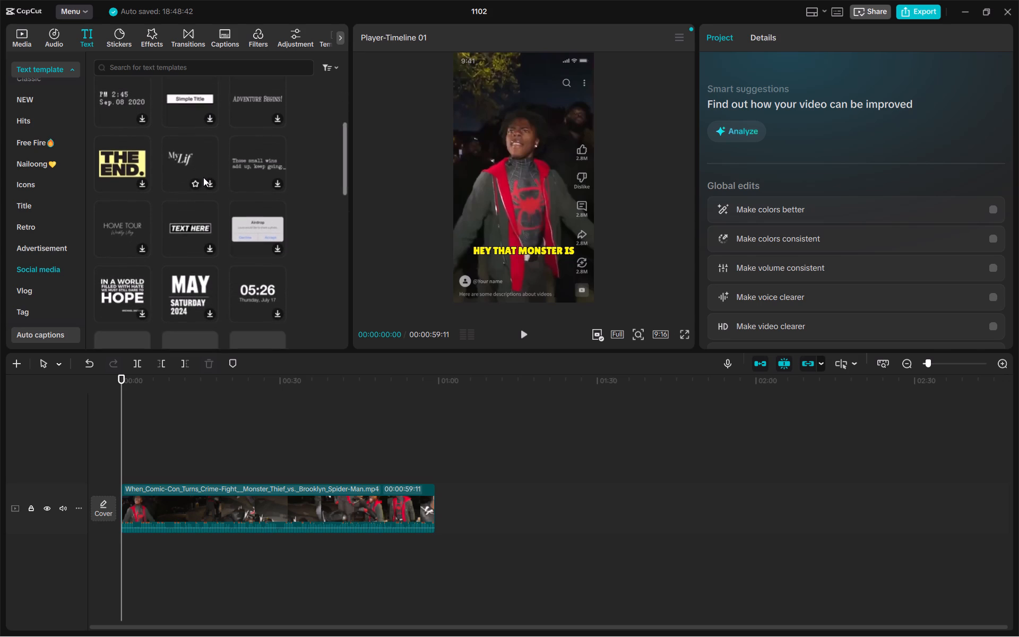
pyautogui.scroll(-1, 203, 177)
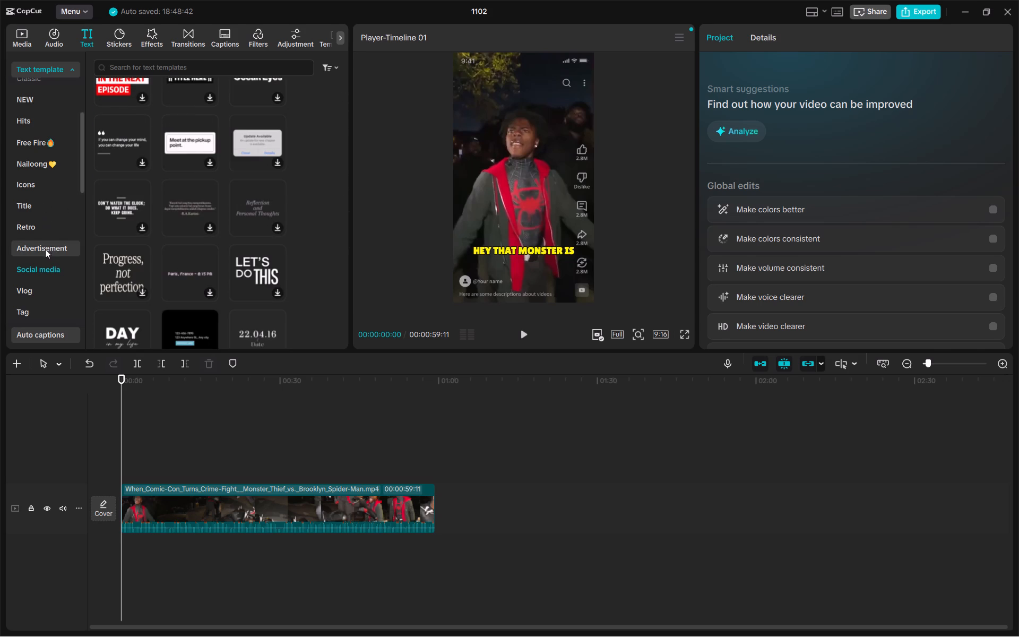
# Browse the Black Friday text templates and return to the Trending text templates.
pyautogui.scroll(1, 45, 249)
pyautogui.click(47, 238)
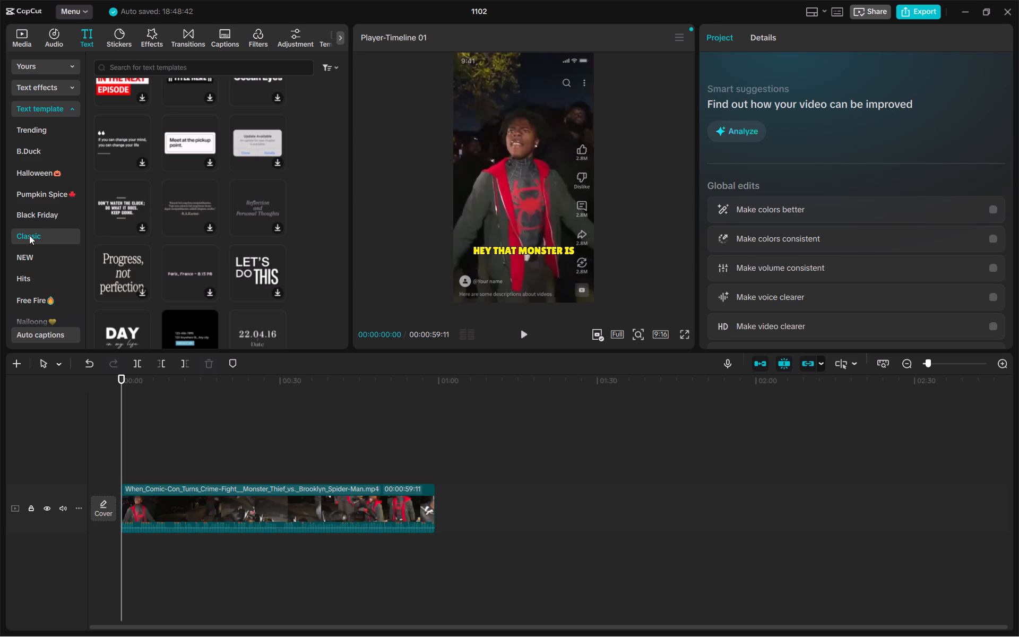
pyautogui.click(29, 235)
pyautogui.scroll(8, 187, 228)
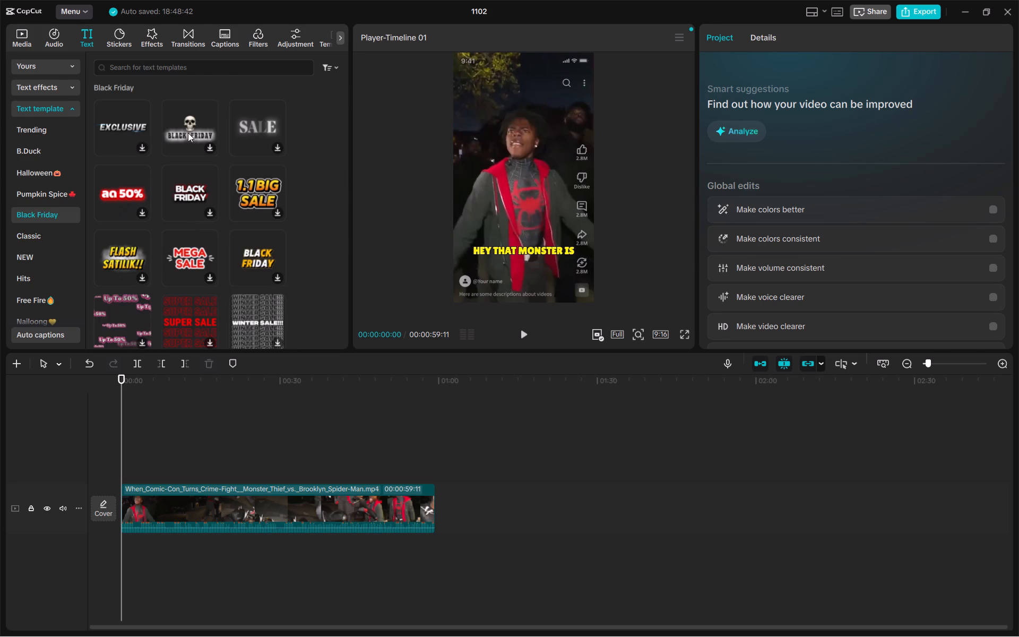
pyautogui.scroll(-1, 195, 175)
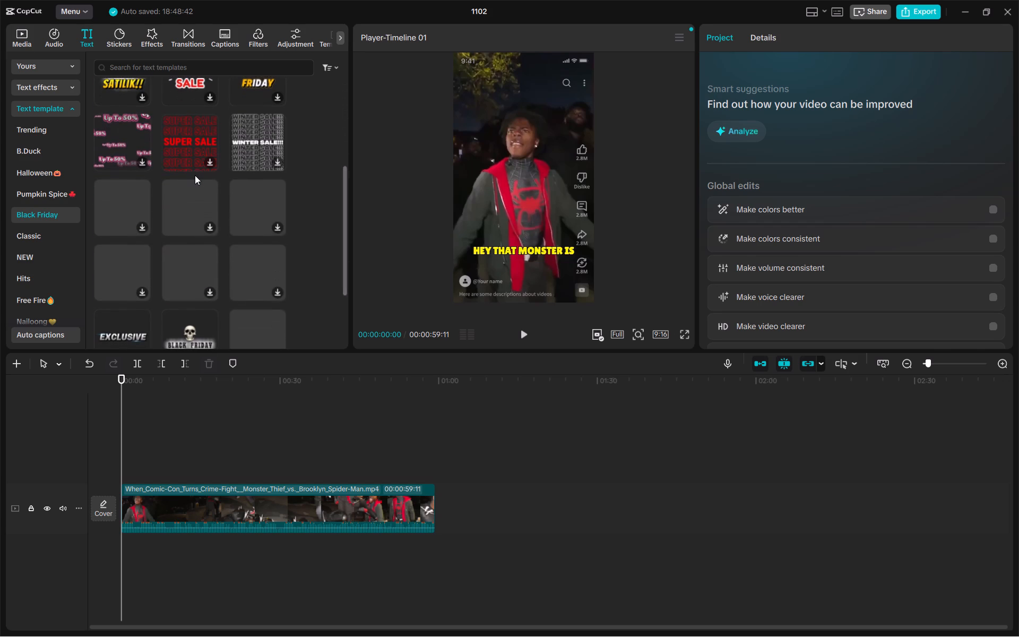
pyautogui.scroll(-1, 195, 175)
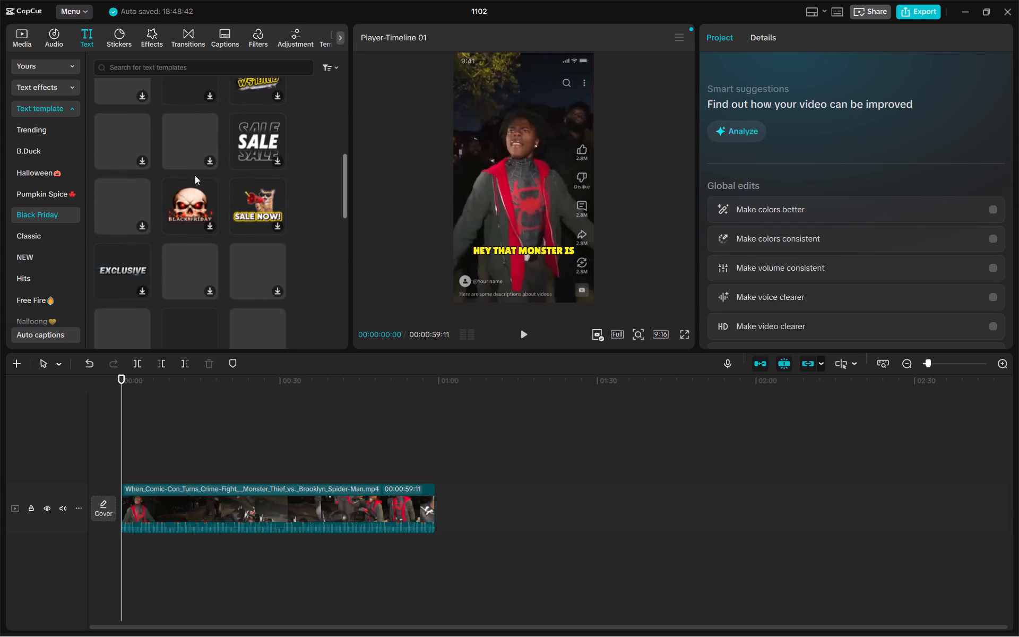
pyautogui.scroll(-3, 195, 175)
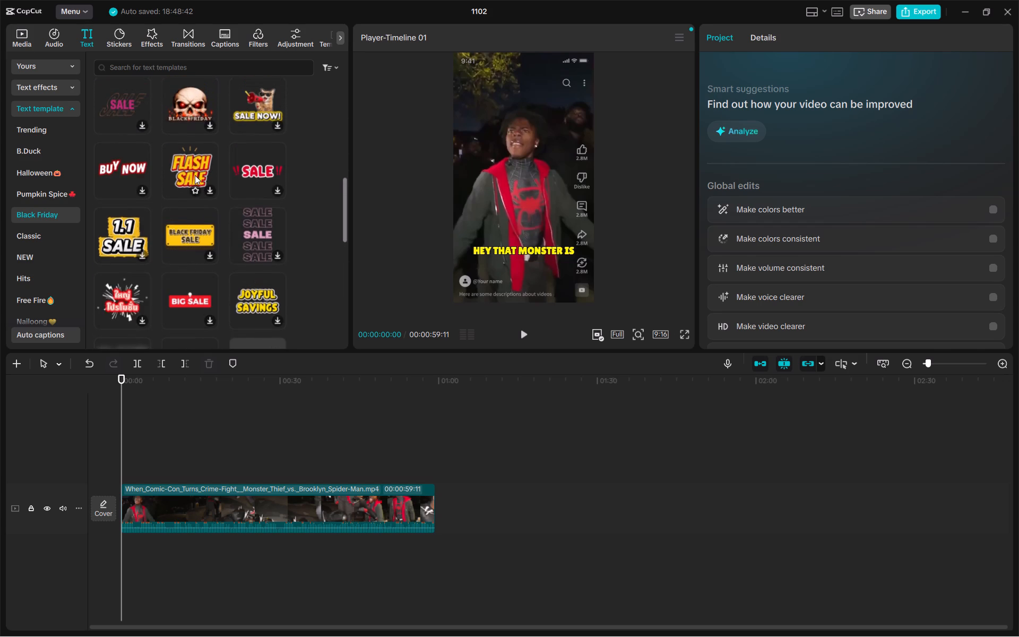
pyautogui.scroll(-2, 195, 175)
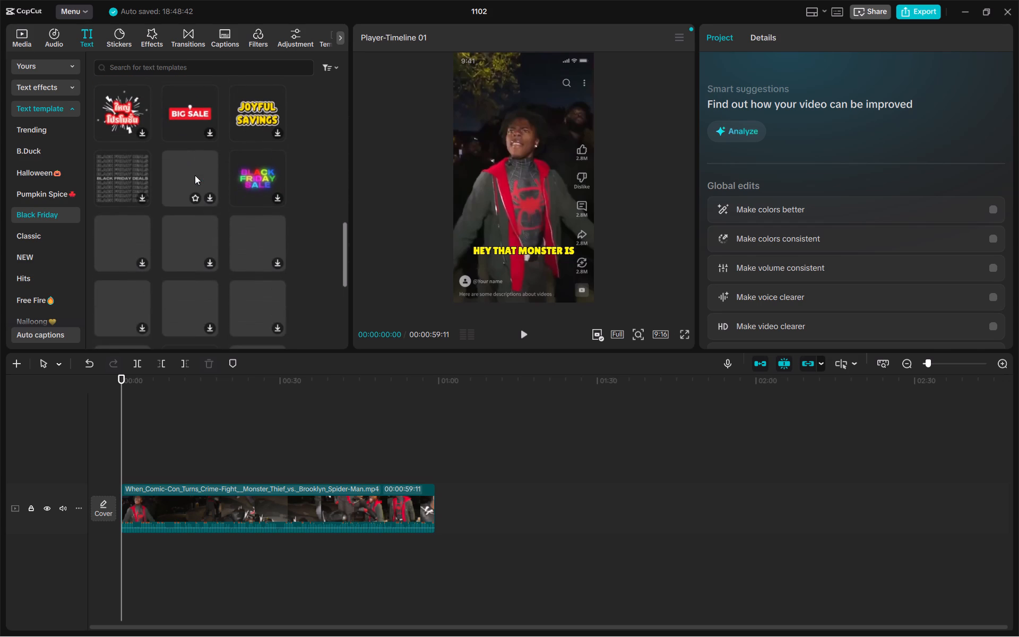
pyautogui.scroll(-1, 195, 175)
pyautogui.scroll(3, 195, 175)
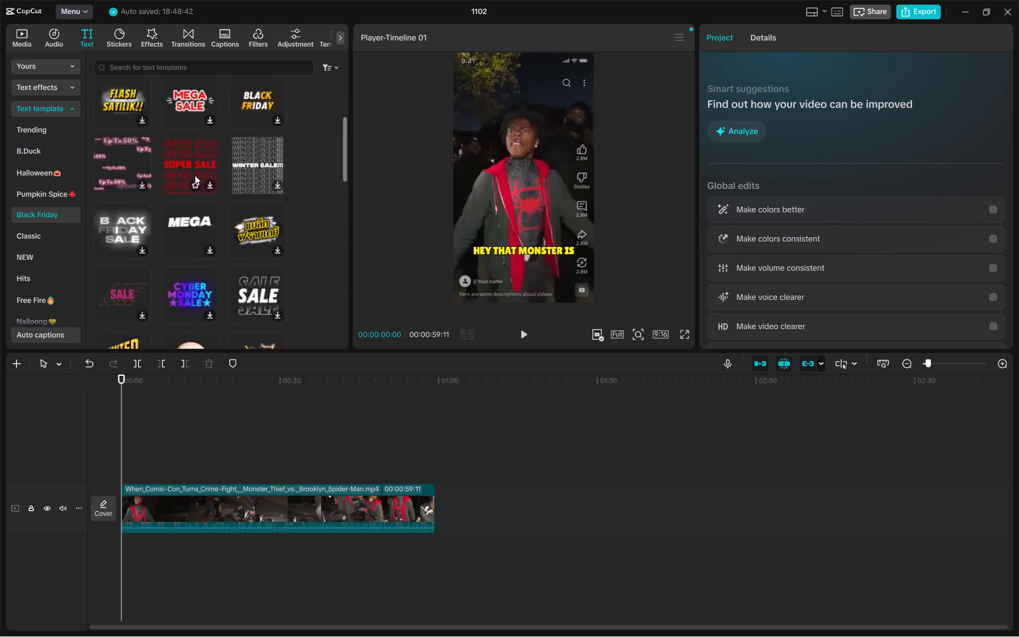
pyautogui.scroll(5, 53, 167)
pyautogui.click(45, 156)
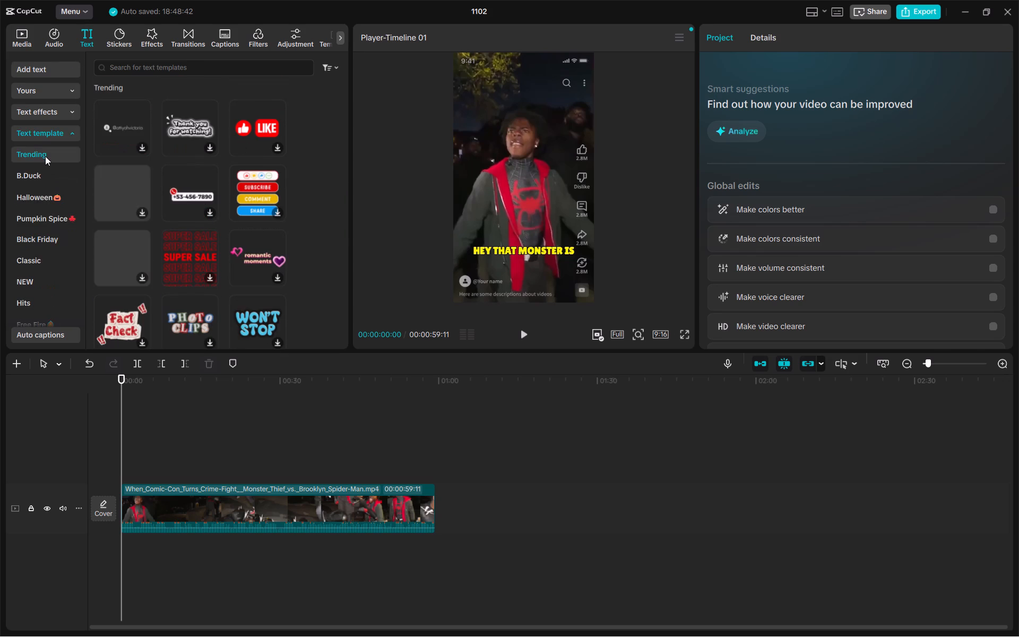
pyautogui.scroll(1, 208, 208)
# Browse the Trending text templates for a suitable title design.
pyautogui.scroll(2, 208, 208)
pyautogui.click(47, 154)
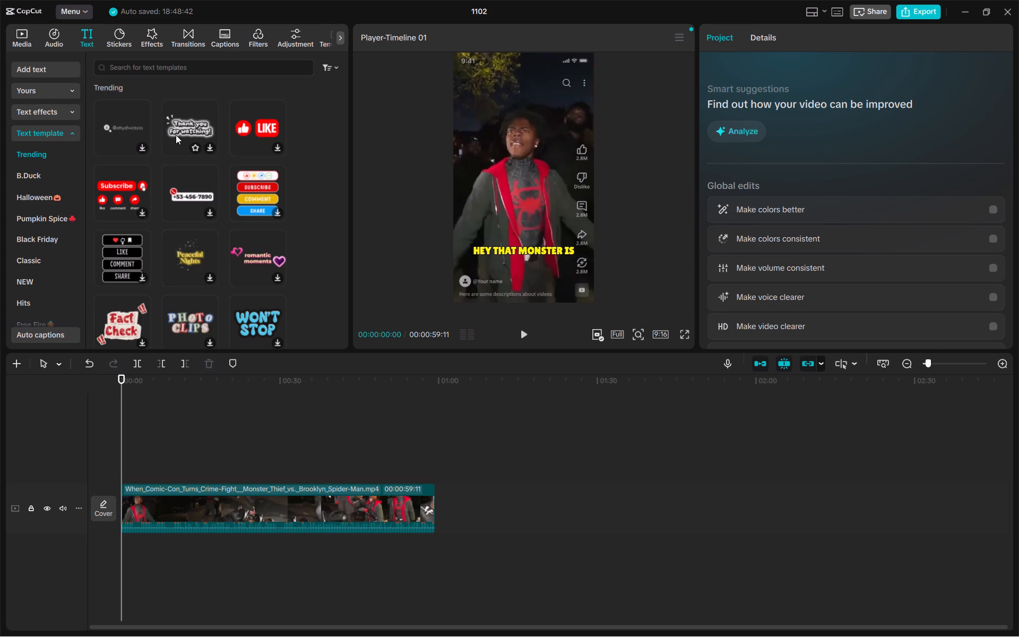
pyautogui.scroll(1, 194, 190)
pyautogui.hscroll(1, 194, 190)
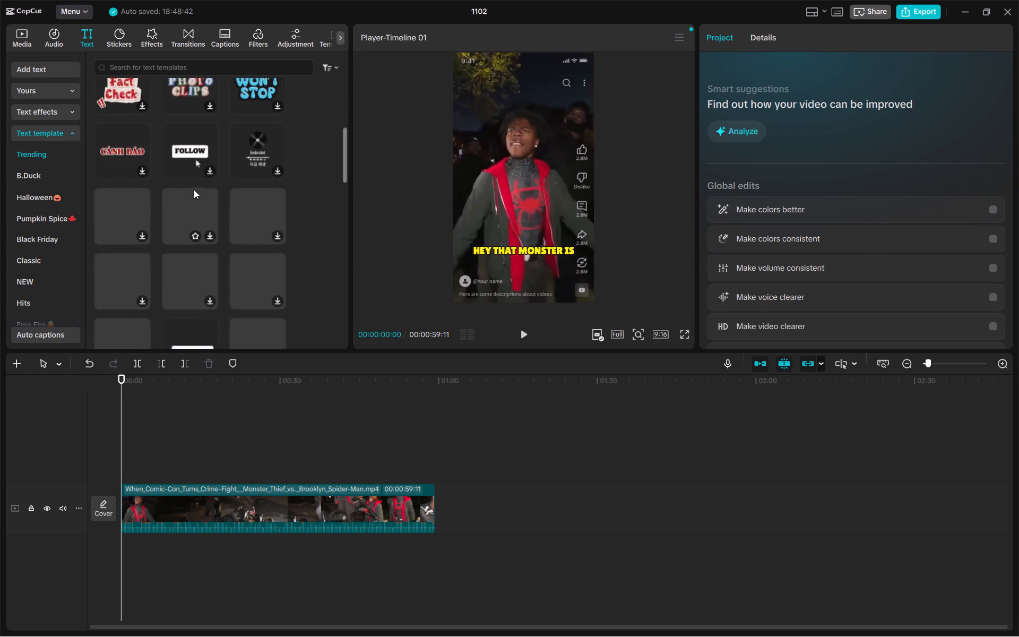
pyautogui.hscroll(1, 194, 190)
# Add a default text at the start of the clip and change its wording to "Speed Saves lady from Monster".
pyautogui.click(48, 70)
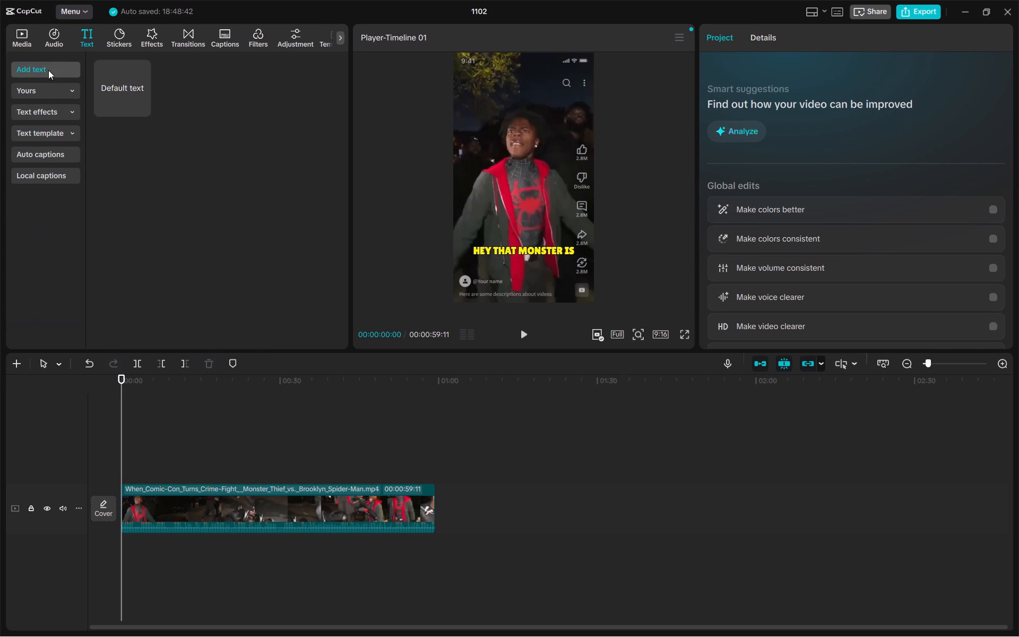
pyautogui.click(134, 84)
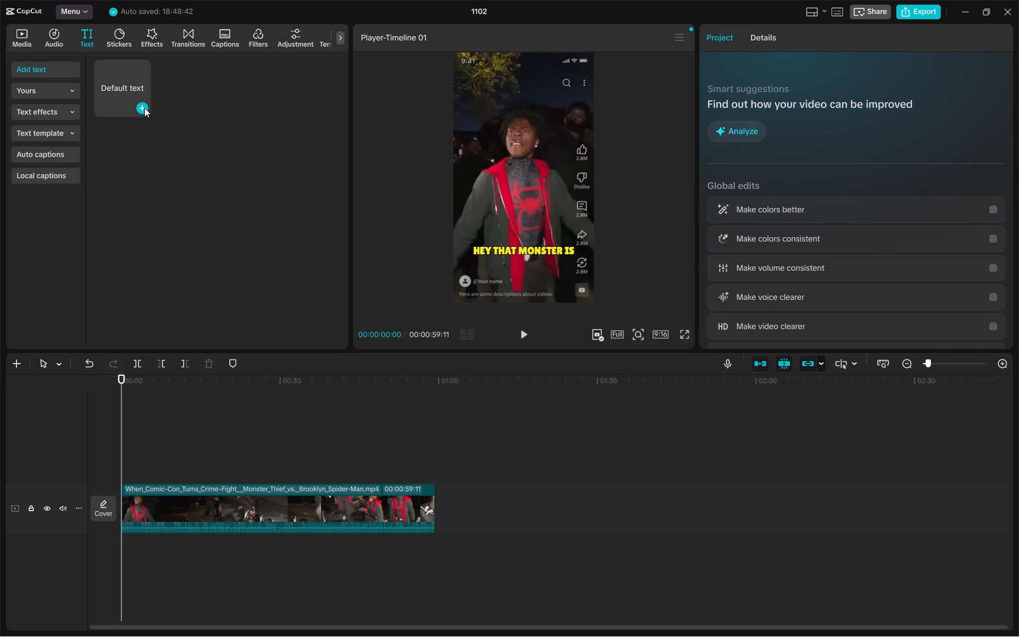
pyautogui.click(143, 107)
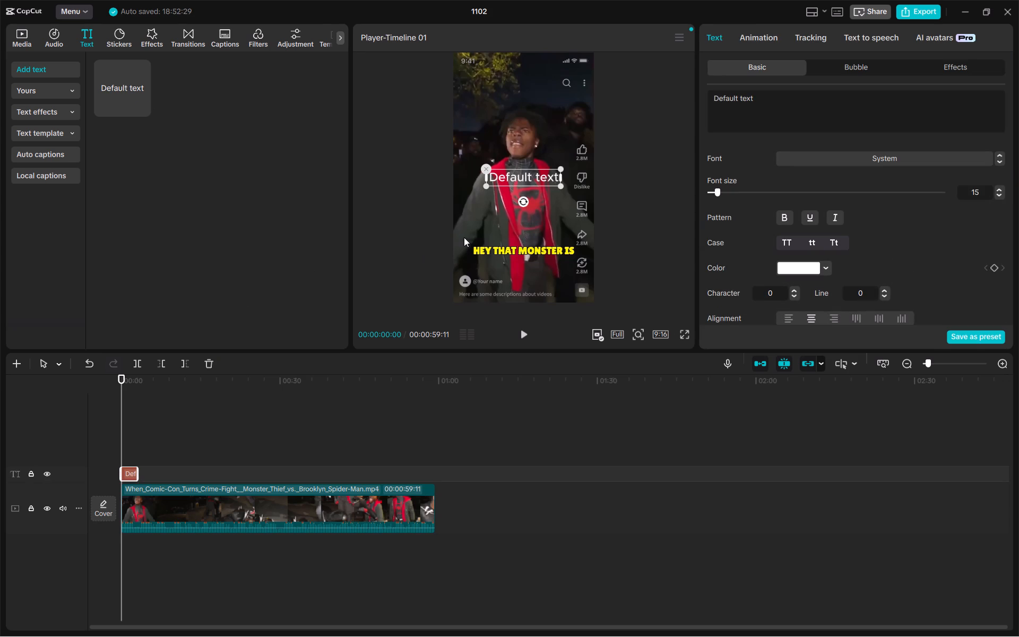
pyautogui.write('Sp')
pyautogui.doubleClick(515, 183)
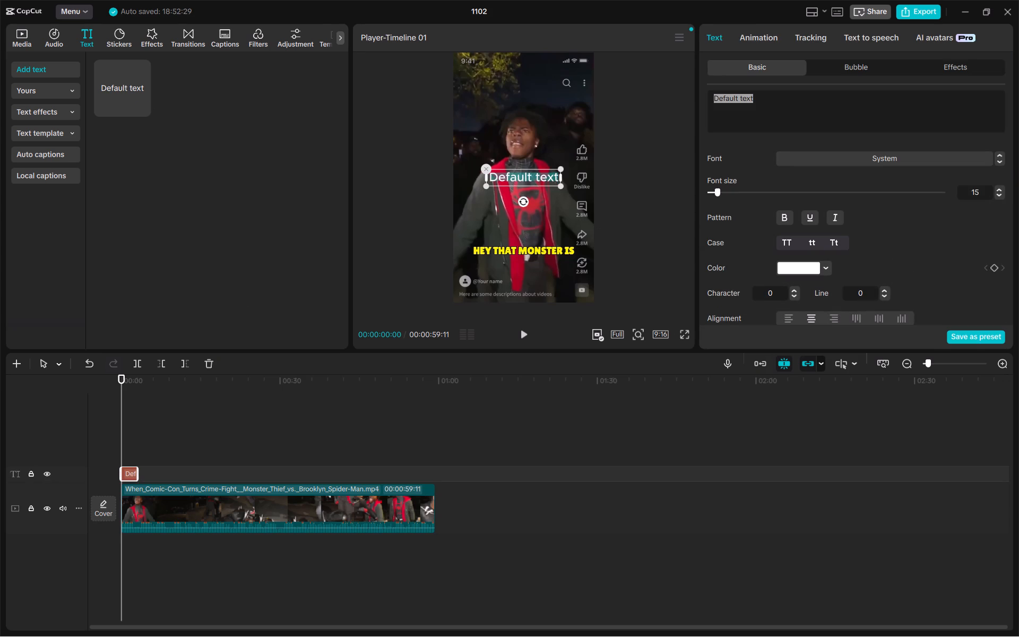
pyautogui.write('Speed Saaves lady')
pyautogui.press('space')
pyautogui.write('from M')
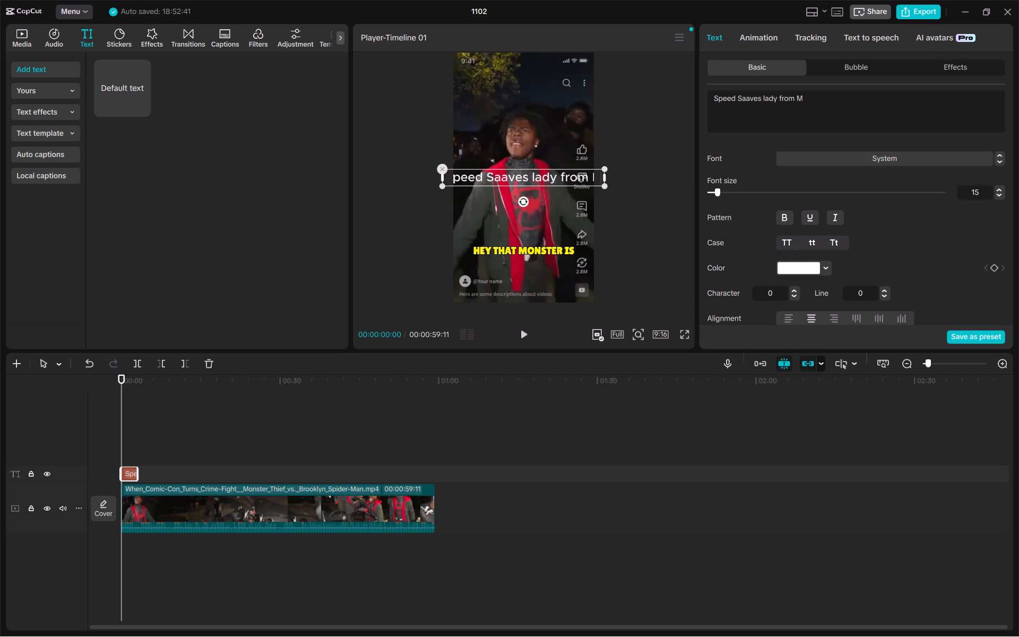
pyautogui.write('onster')
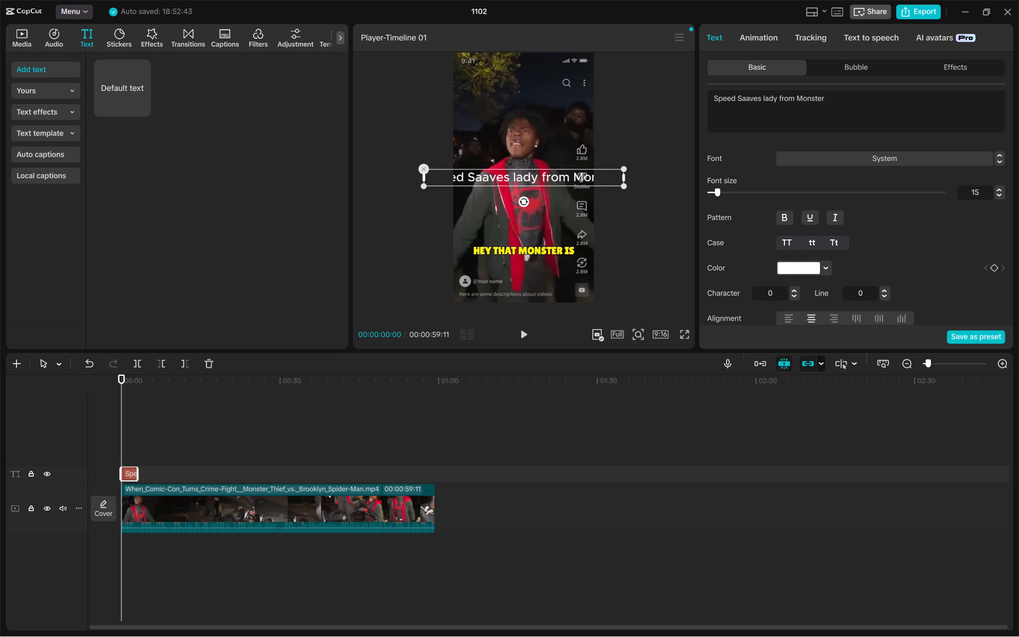
pyautogui.click(746, 96)
pyautogui.press('BackSpace')
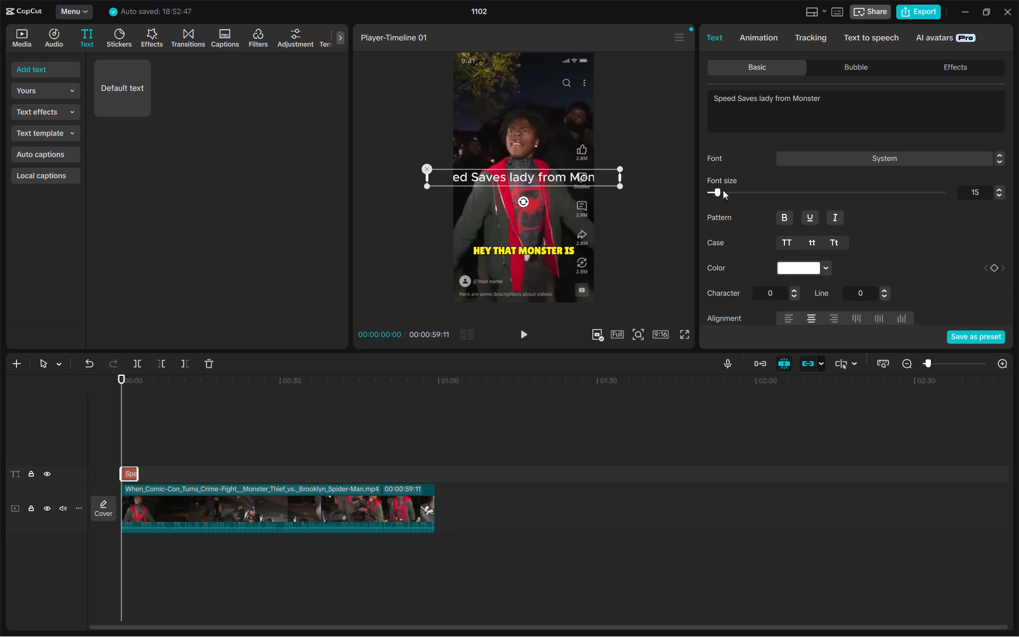
# Set the title's font size to 11 and move it to the top centre of the frame, at about X 0, Y 1391.
pyautogui.click(718, 192)
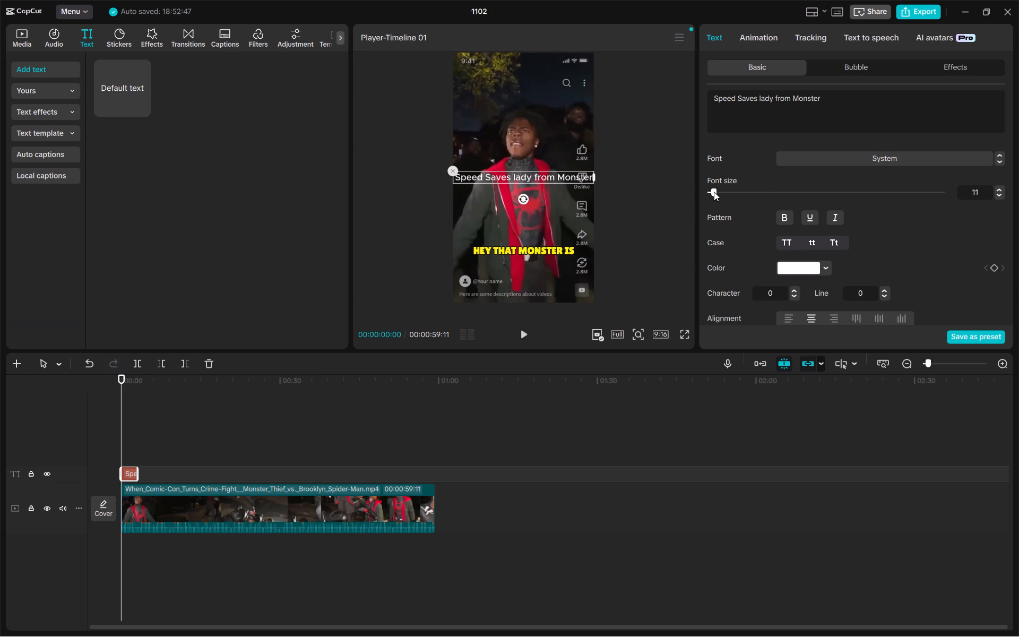
pyautogui.moveTo(538, 176); pyautogui.dragTo(536, 130)
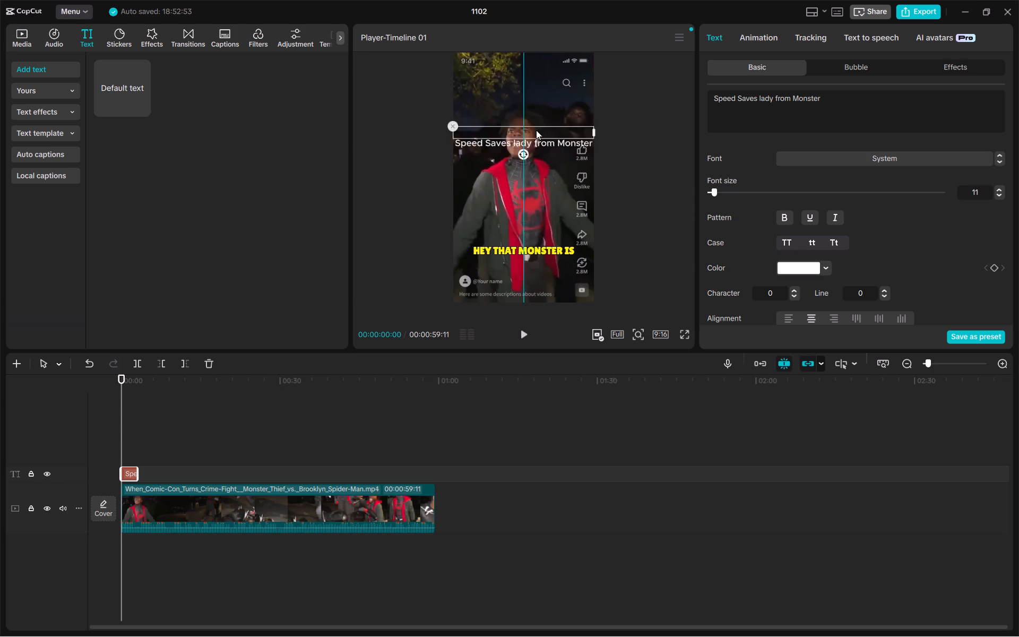
pyautogui.moveTo(536, 130); pyautogui.dragTo(532, 91)
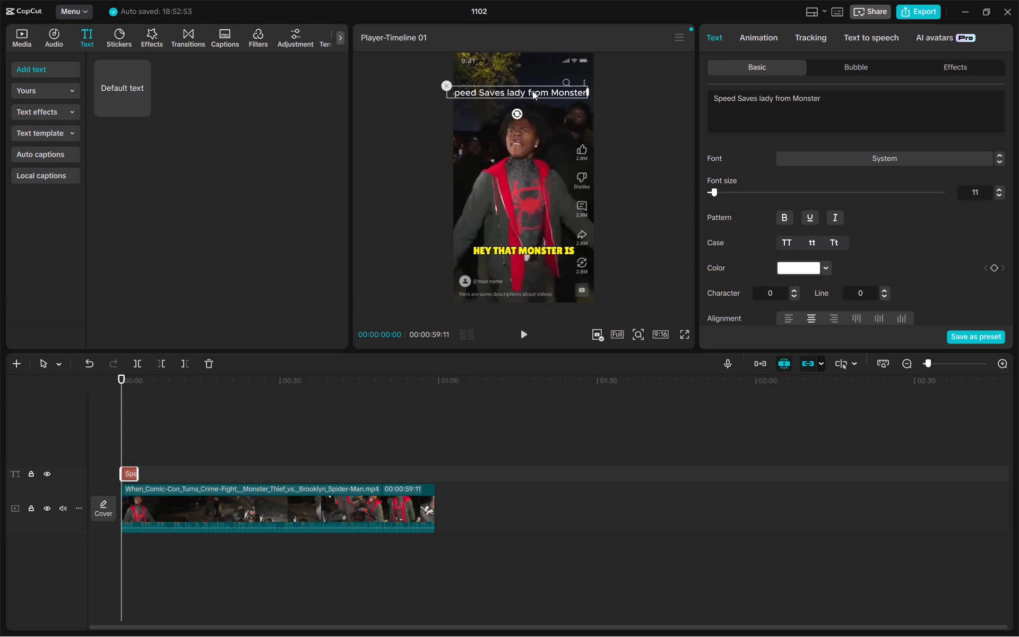
pyautogui.moveTo(532, 91); pyautogui.dragTo(537, 91)
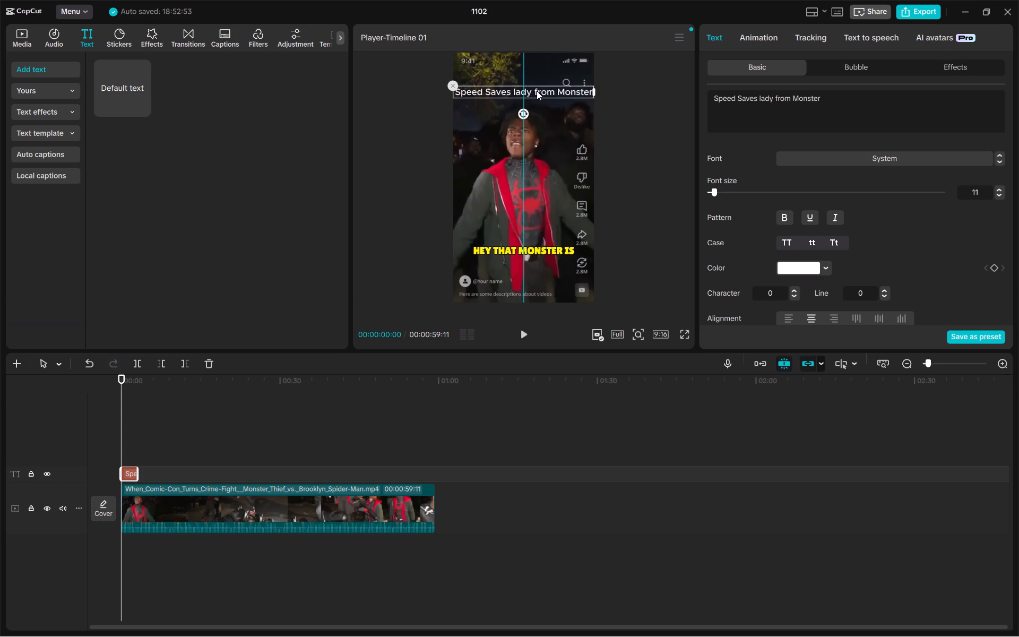
pyautogui.moveTo(537, 91); pyautogui.dragTo(538, 85)
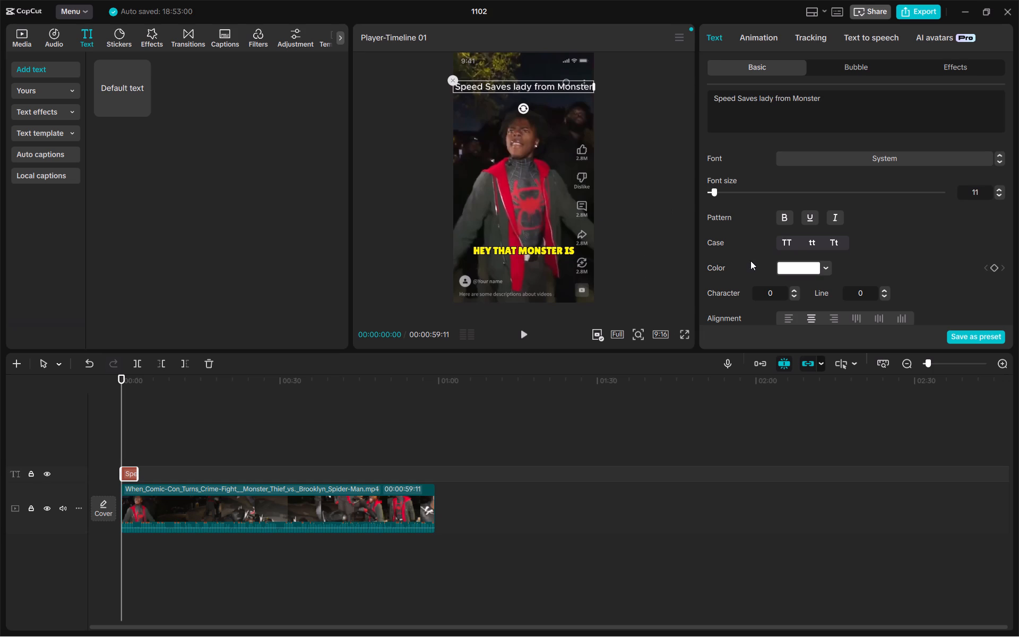
# Make the title text bold.
pyautogui.scroll(-1, 739, 250)
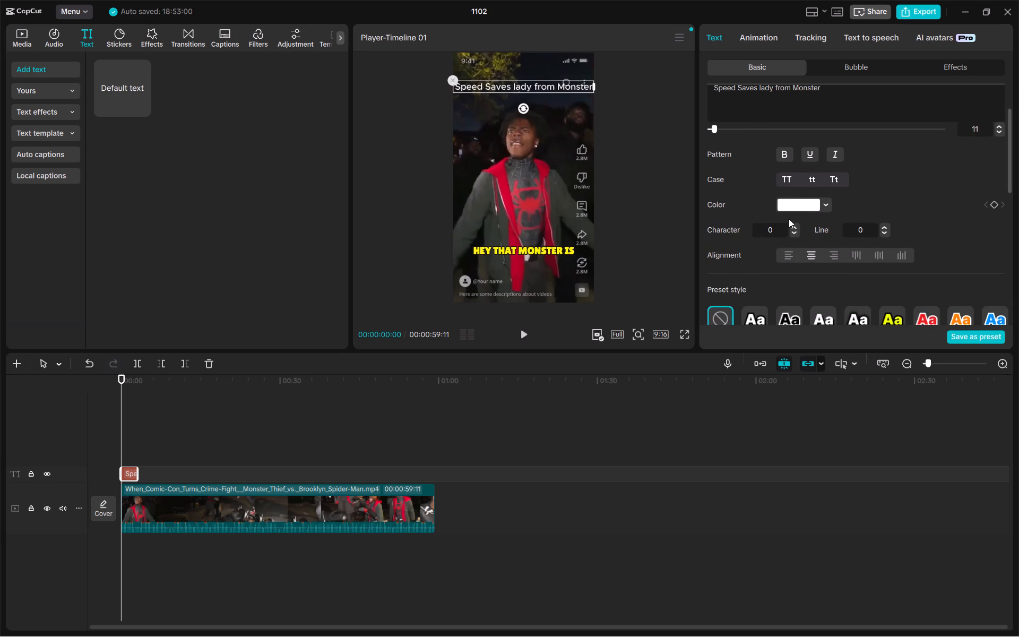
pyautogui.click(828, 203)
pyautogui.click(783, 153)
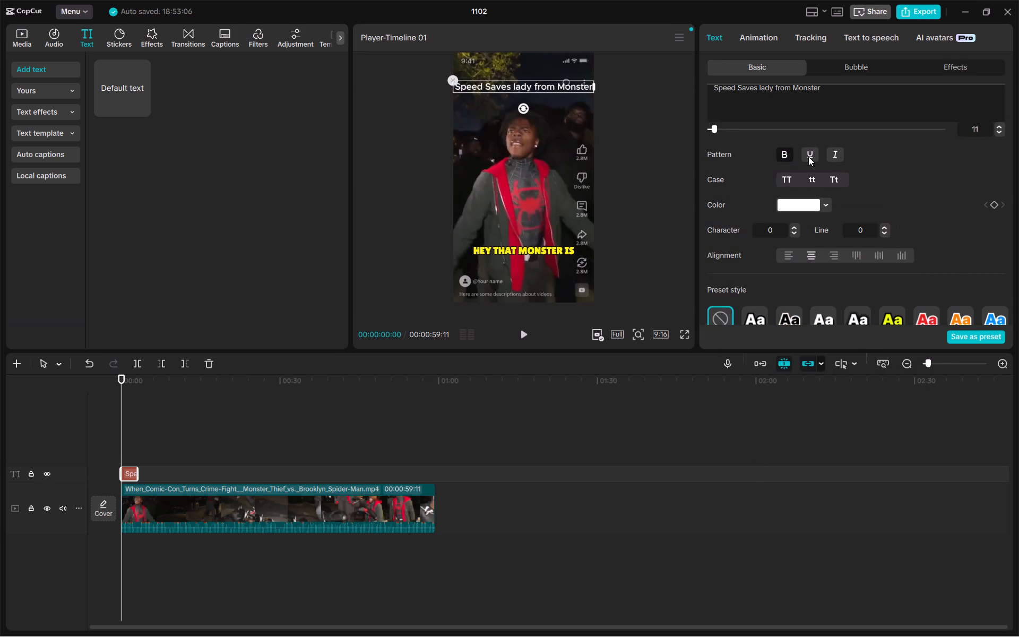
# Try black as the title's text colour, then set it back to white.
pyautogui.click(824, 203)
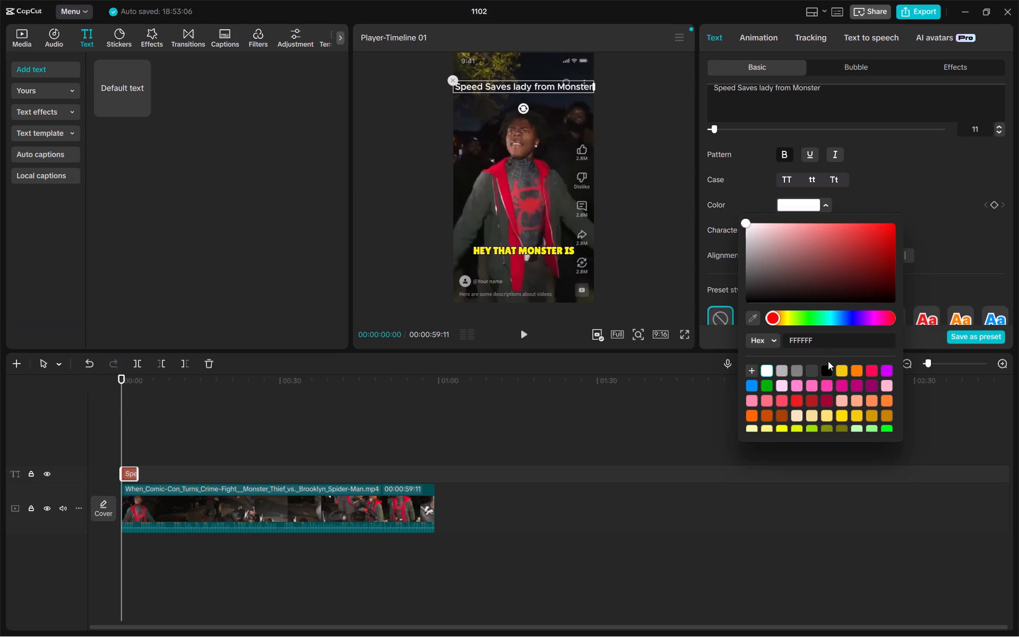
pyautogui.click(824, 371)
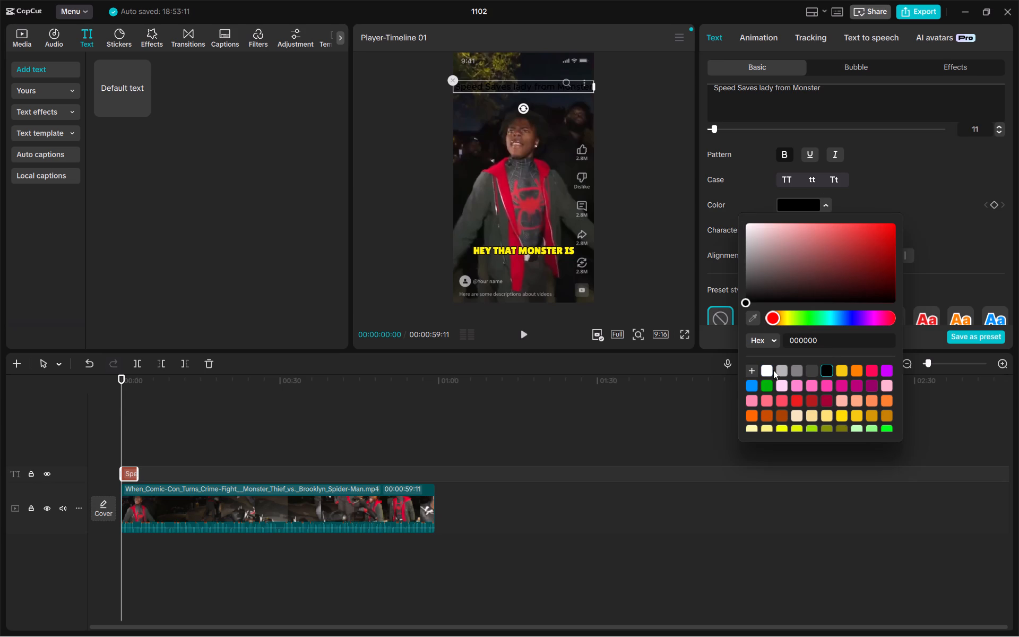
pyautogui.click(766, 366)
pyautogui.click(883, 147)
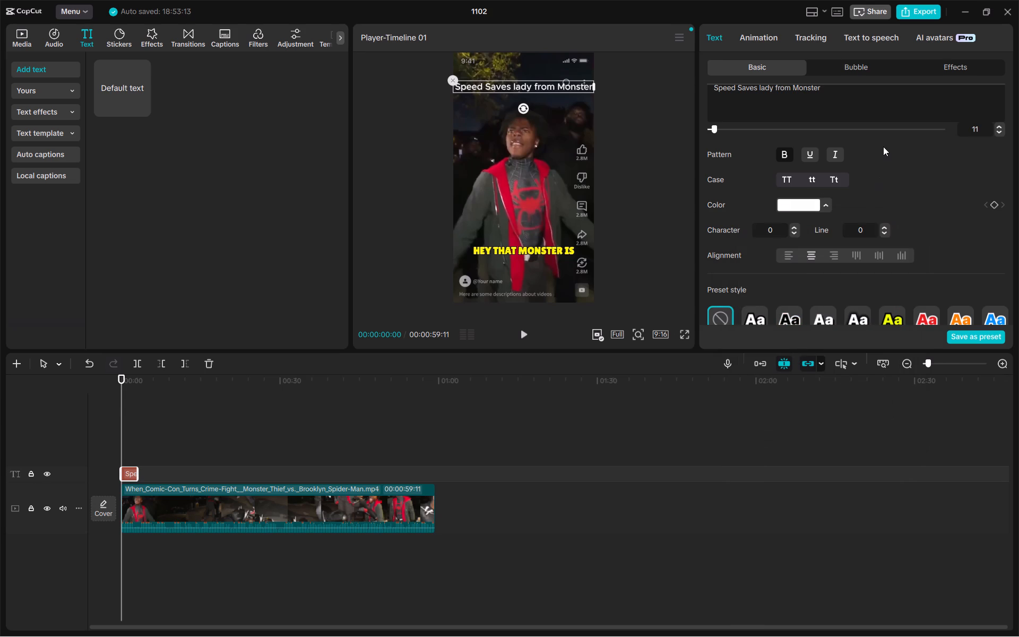
# Try the white-on-black and outlined preset styles on the title, and apply the plain white style with a shadow.
pyautogui.scroll(-1, 883, 147)
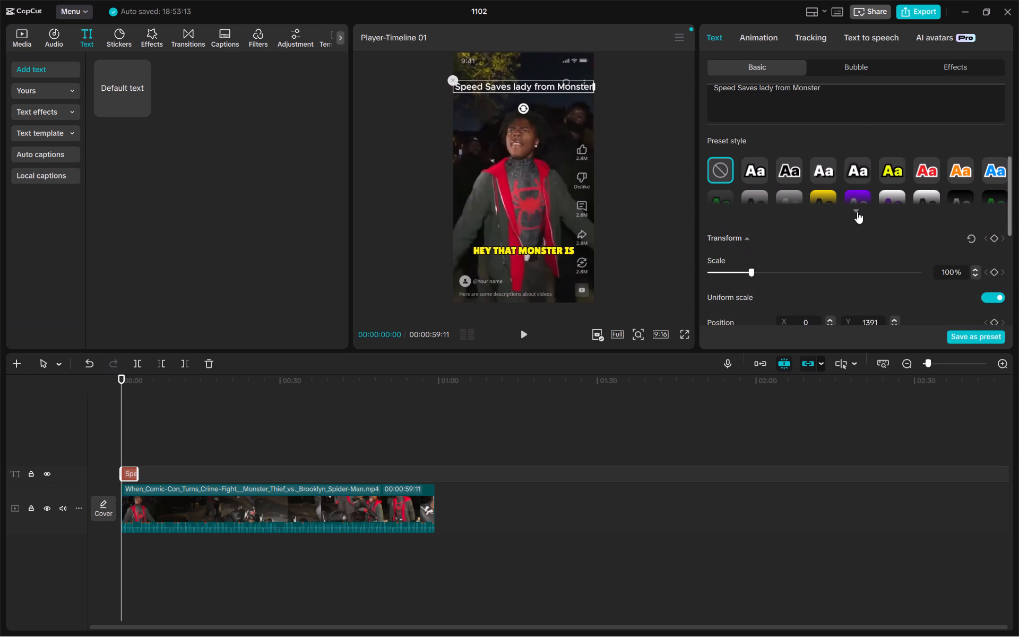
pyautogui.click(857, 212)
pyautogui.click(927, 205)
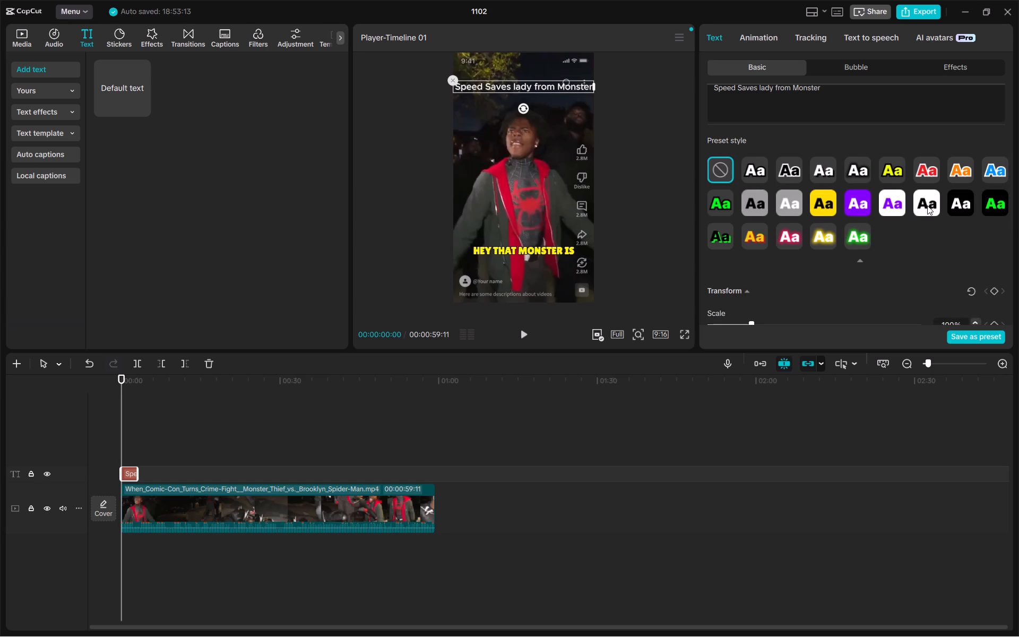
pyautogui.click(957, 204)
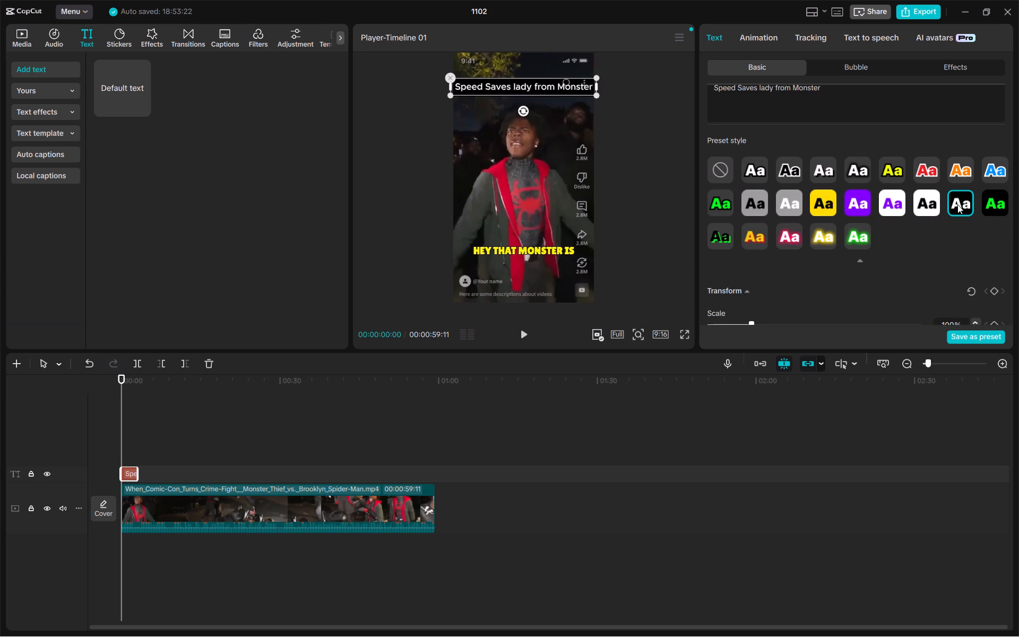
pyautogui.click(858, 165)
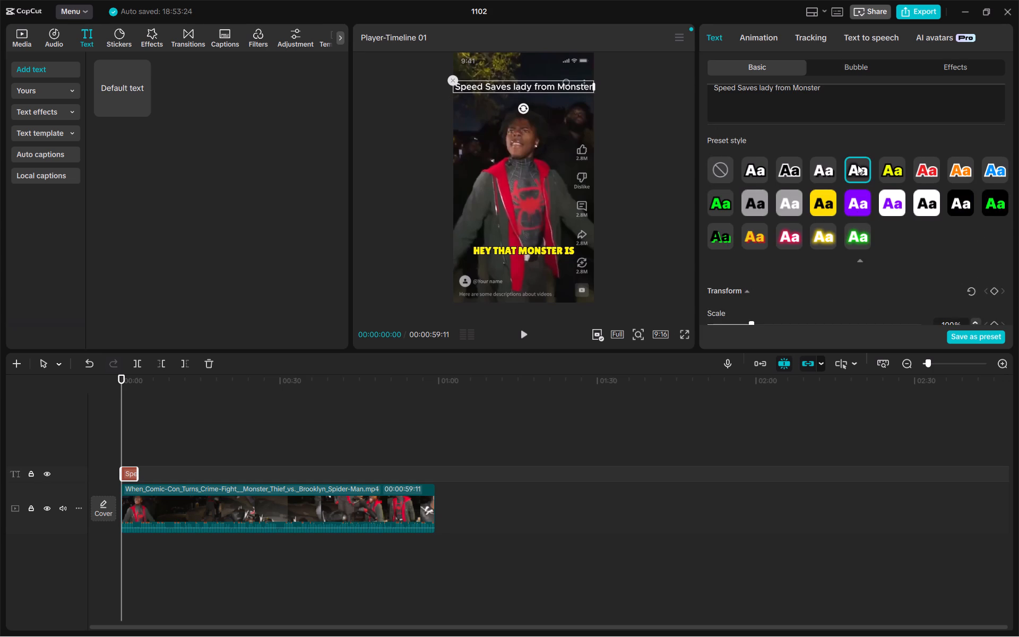
pyautogui.click(757, 172)
pyautogui.click(784, 174)
pyautogui.click(822, 174)
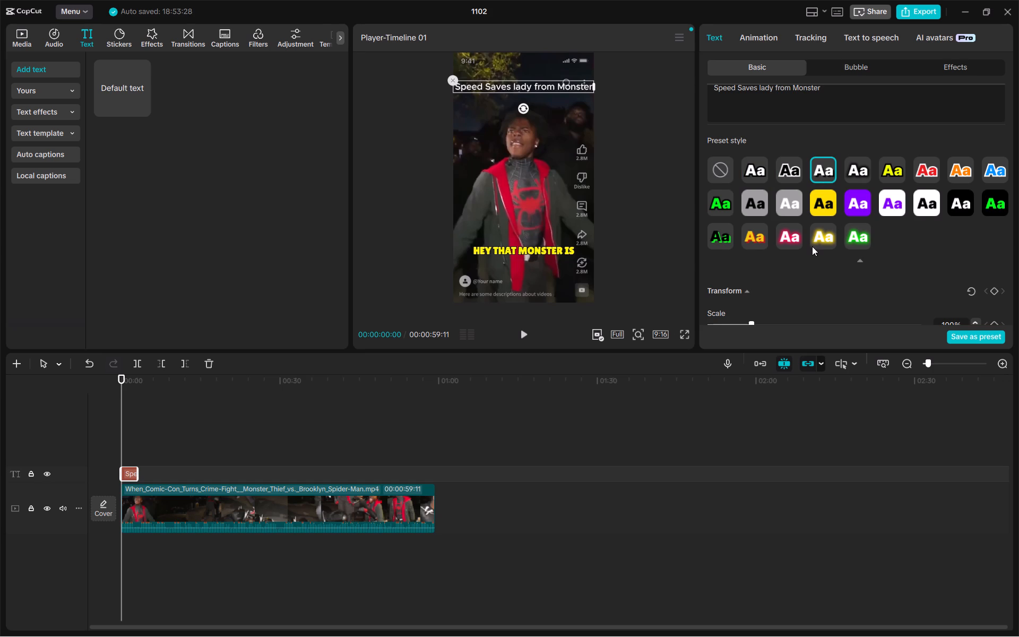
# Turn on a black background behind the title text and look through its background and shadow settings.
pyautogui.scroll(-2, 812, 246)
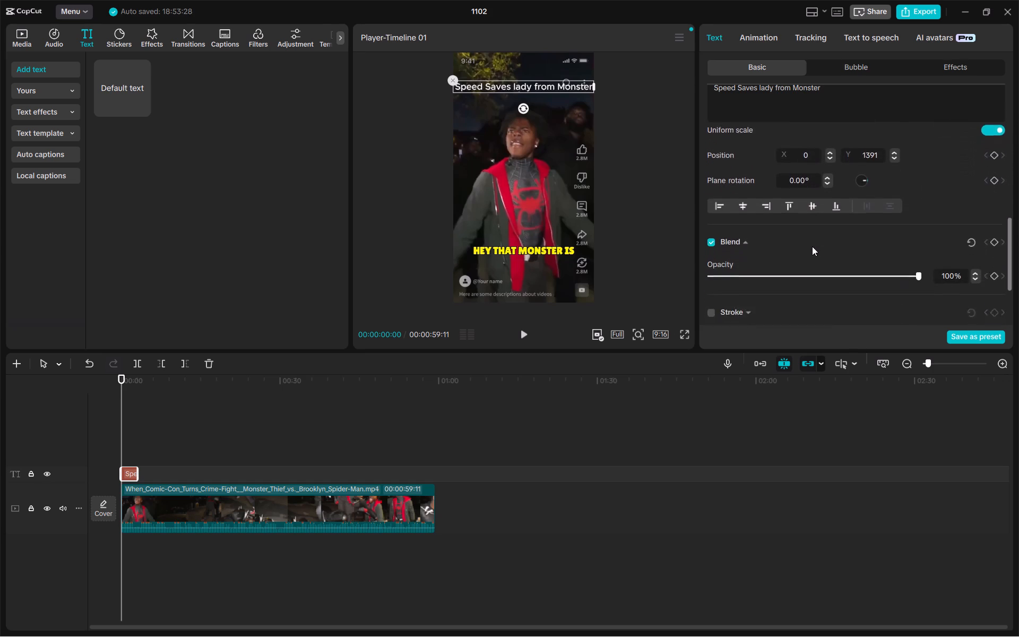
pyautogui.scroll(-1, 812, 246)
pyautogui.click(770, 264)
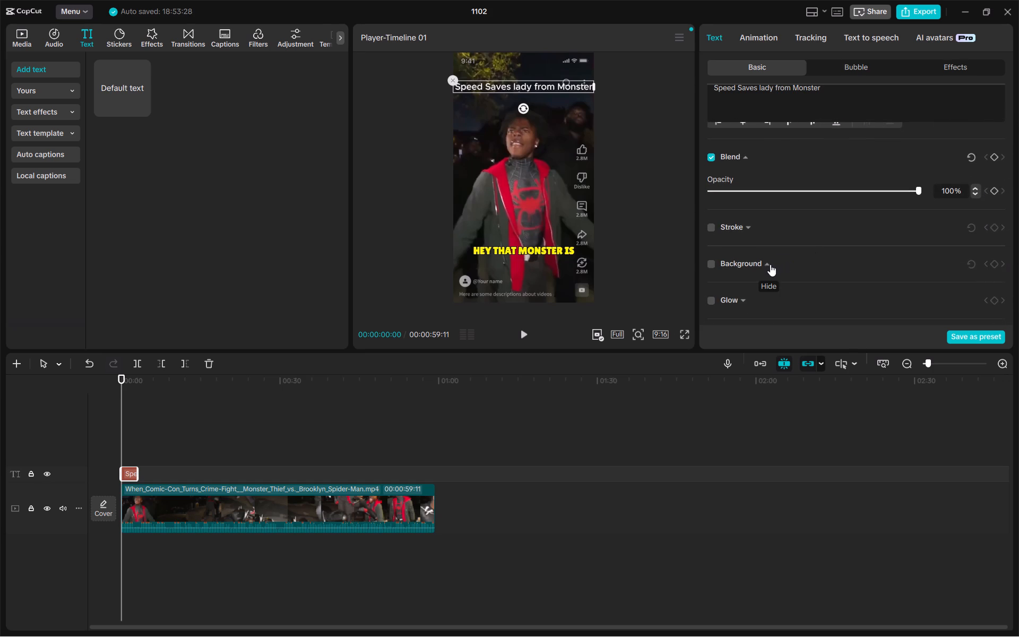
pyautogui.scroll(-1, 770, 264)
pyautogui.scroll(1, 775, 178)
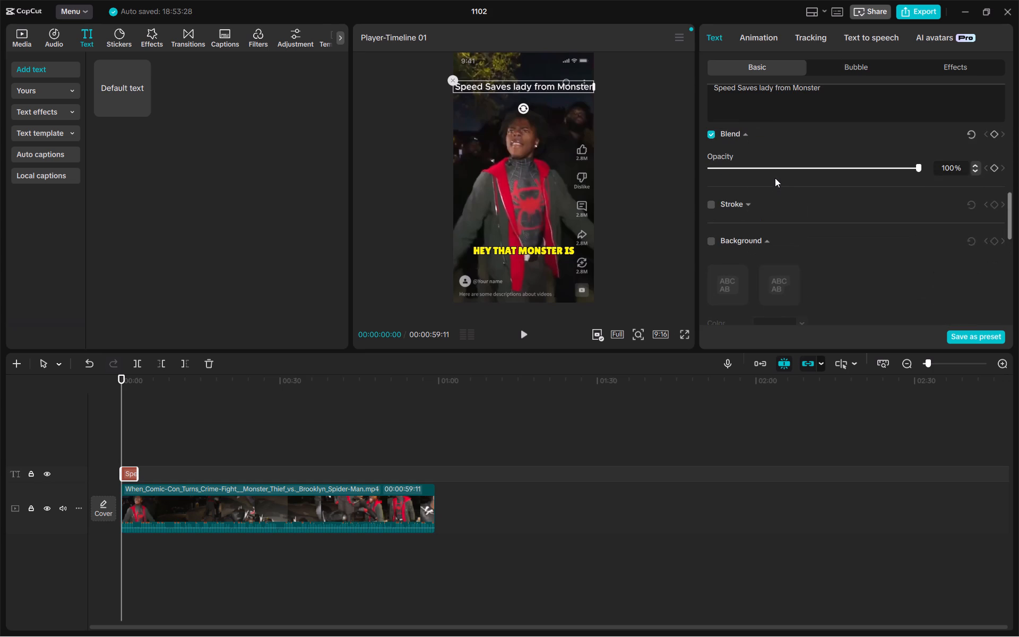
pyautogui.click(711, 243)
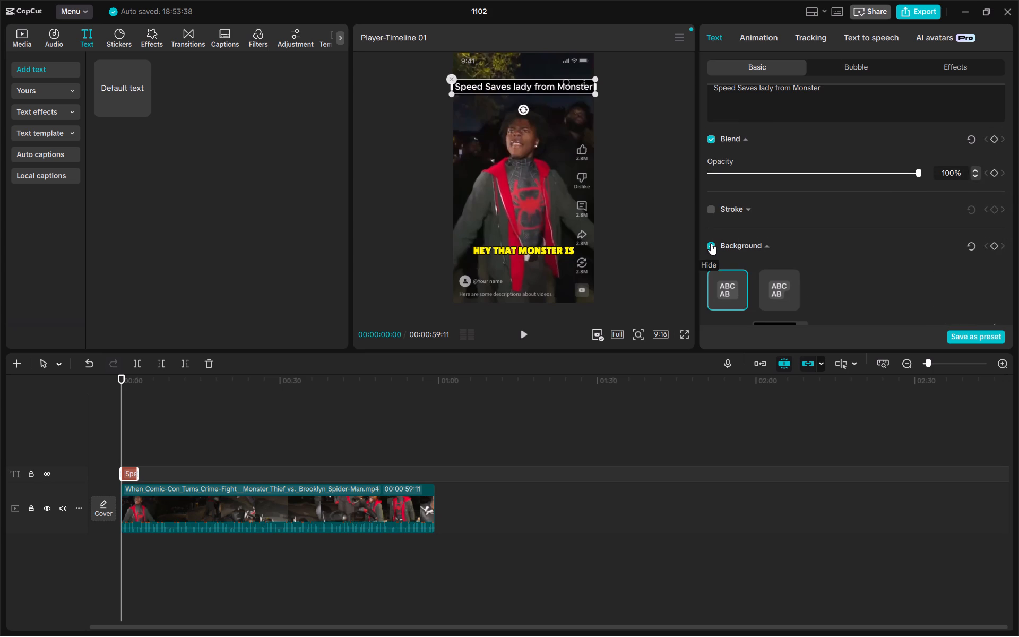
pyautogui.scroll(-1, 783, 257)
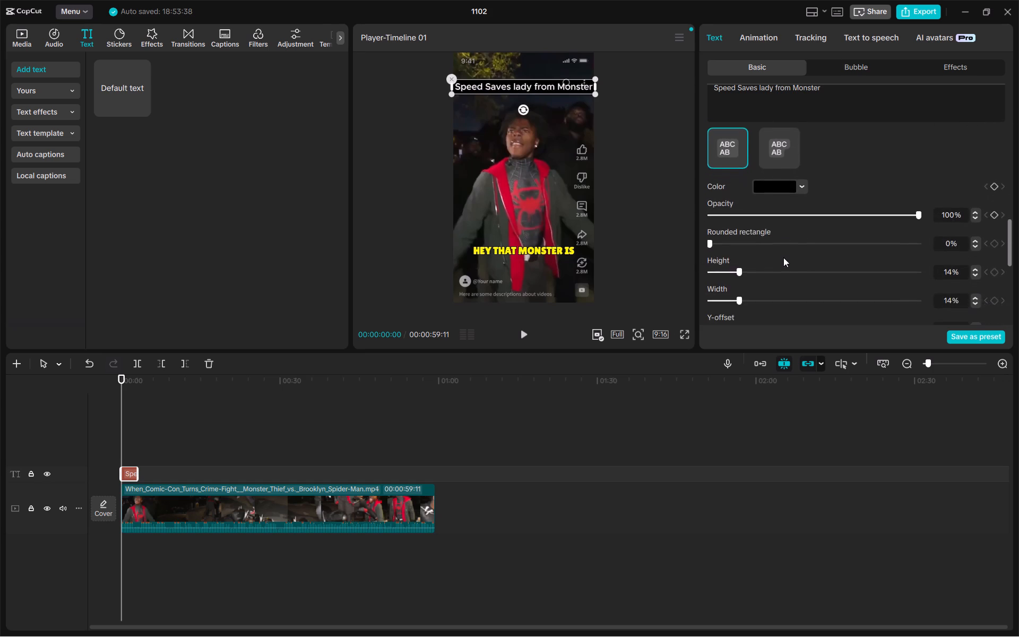
pyautogui.scroll(-3, 783, 257)
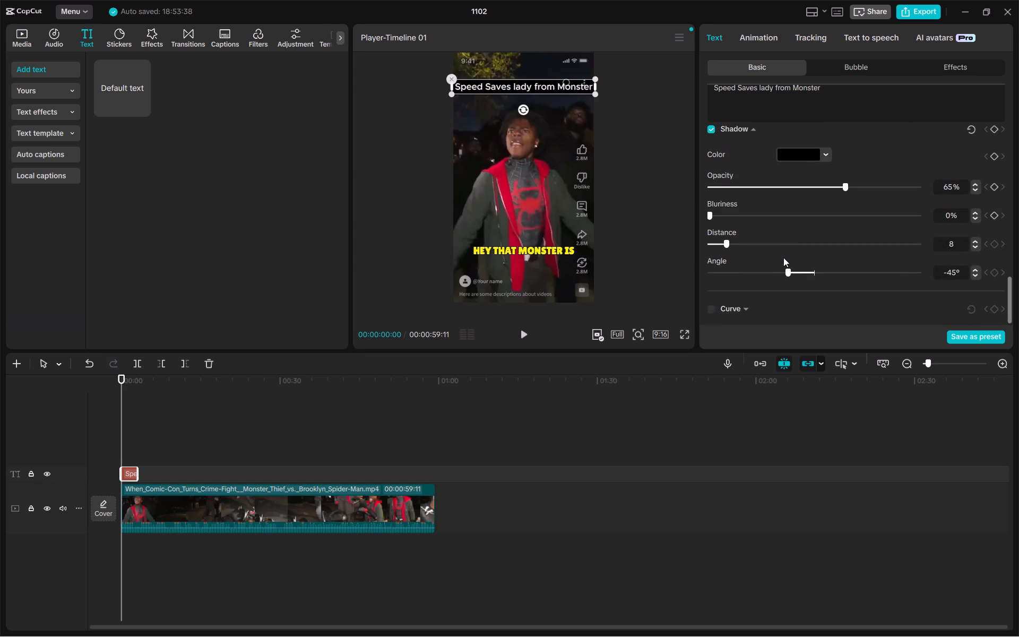
pyautogui.scroll(-1, 783, 257)
# Extend the "Speed Saves lady from Monster" title on the timeline to span the full length of the video clip.
pyautogui.click(517, 333)
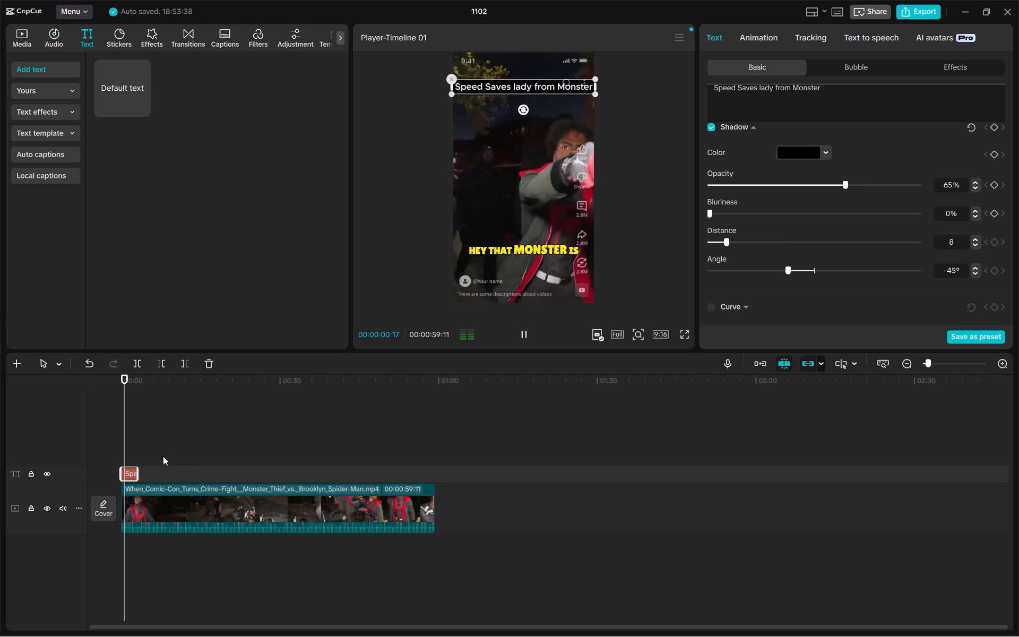
pyautogui.moveTo(136, 471); pyautogui.dragTo(366, 452)
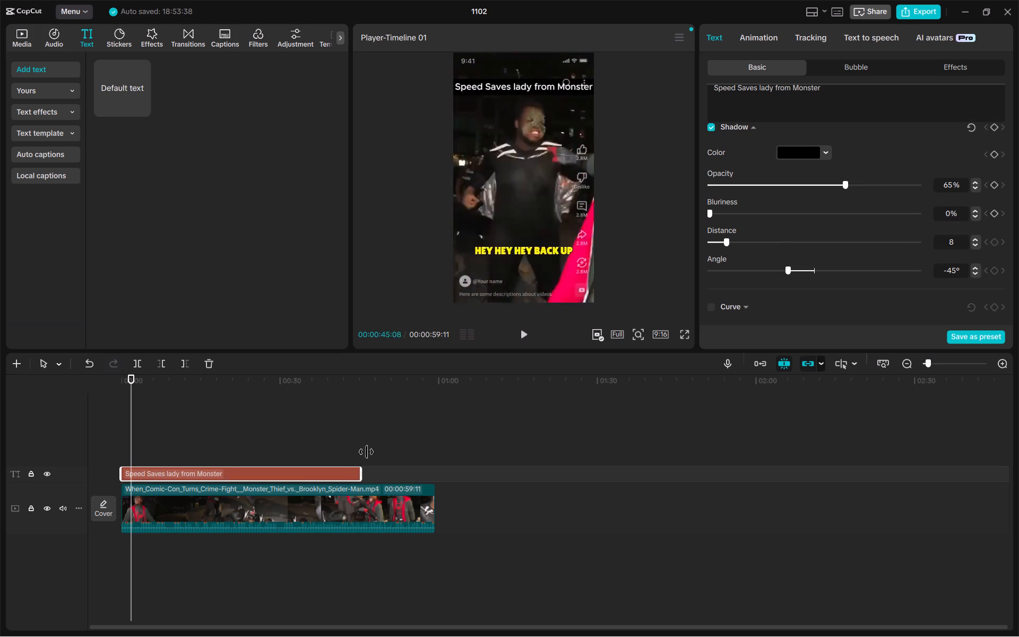
pyautogui.moveTo(366, 452); pyautogui.dragTo(430, 451)
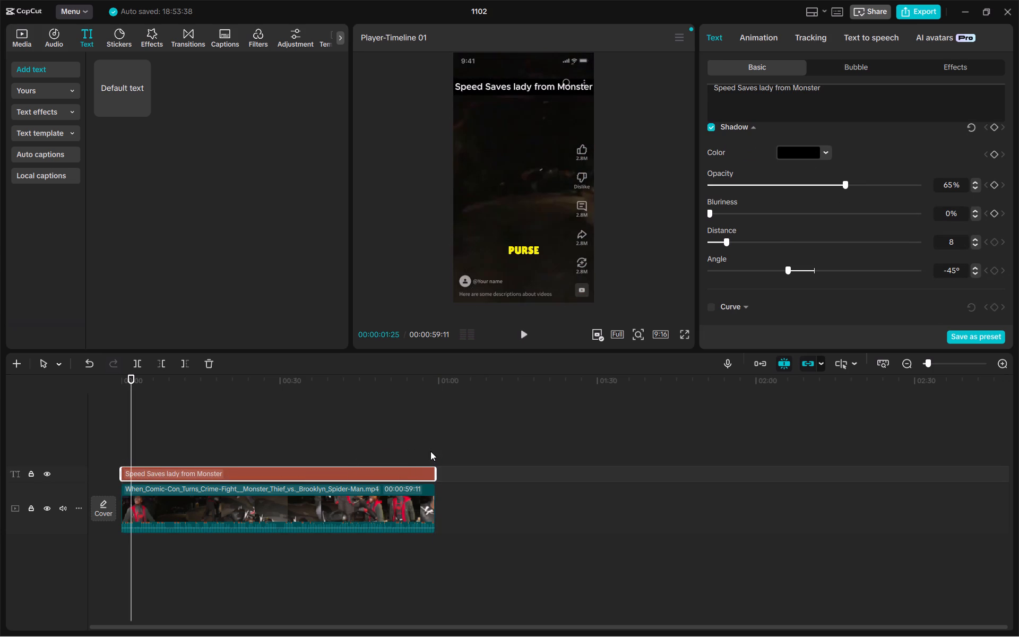
# Move the title slightly lower in the video frame and play the clip to check its placement.
pyautogui.click(523, 334)
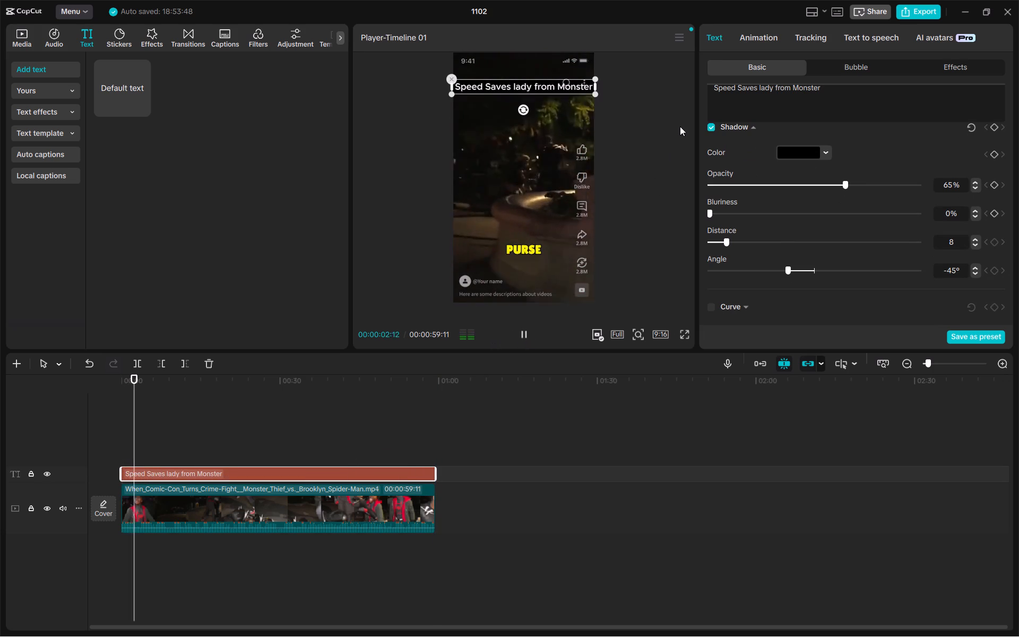
pyautogui.click(681, 123)
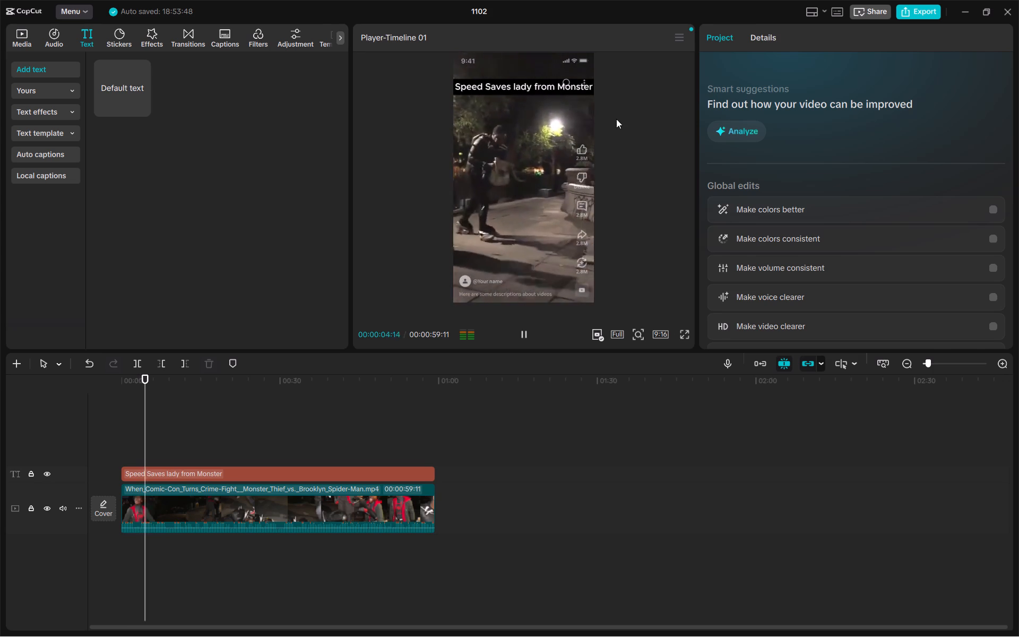
pyautogui.moveTo(551, 87); pyautogui.dragTo(552, 92)
pyautogui.click(523, 336)
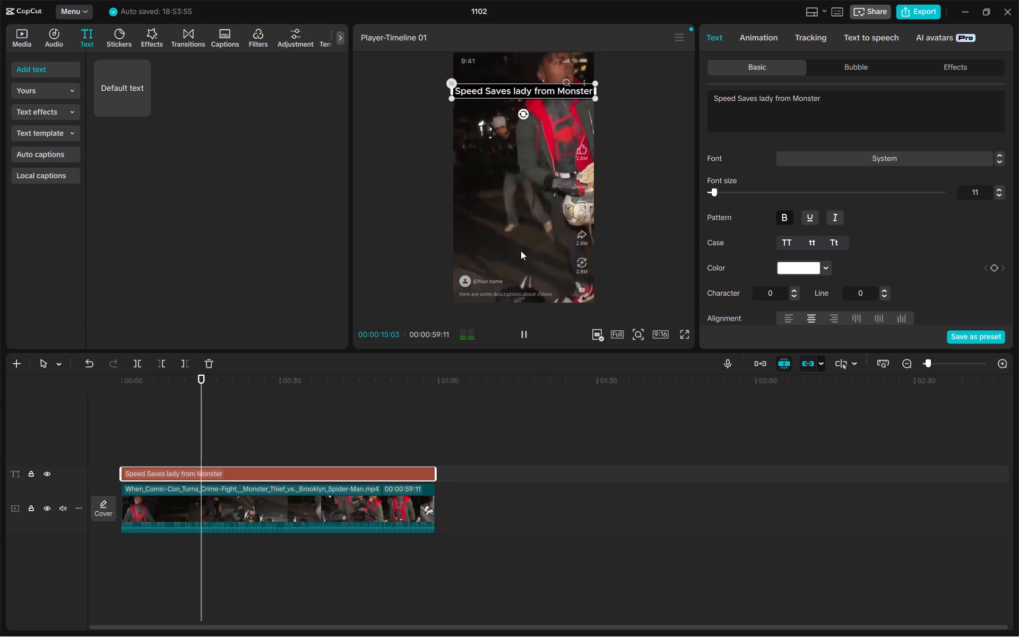
pyautogui.click(284, 195)
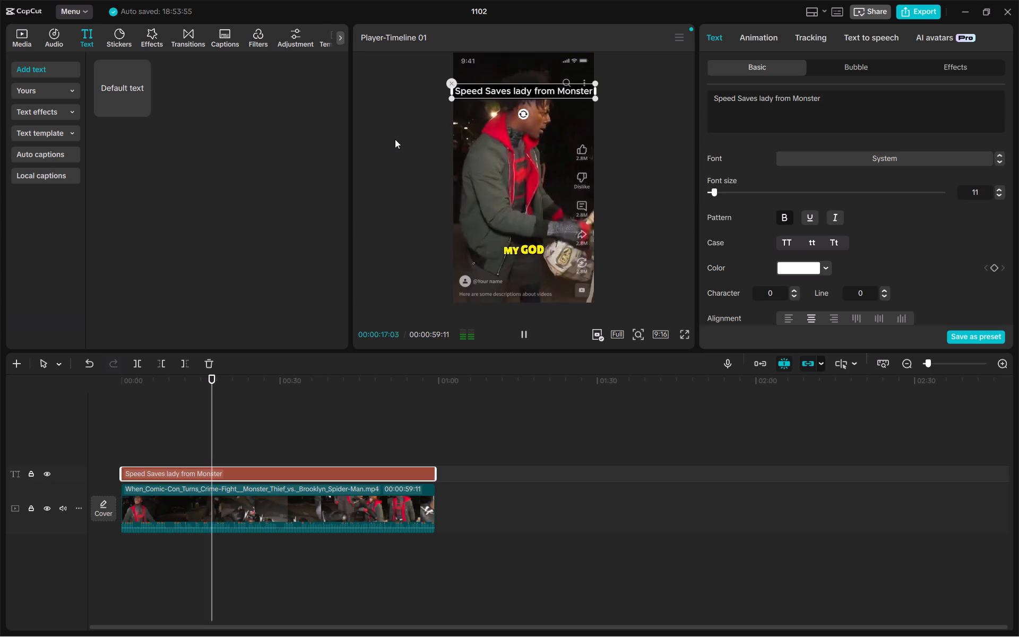
pyautogui.click(395, 139)
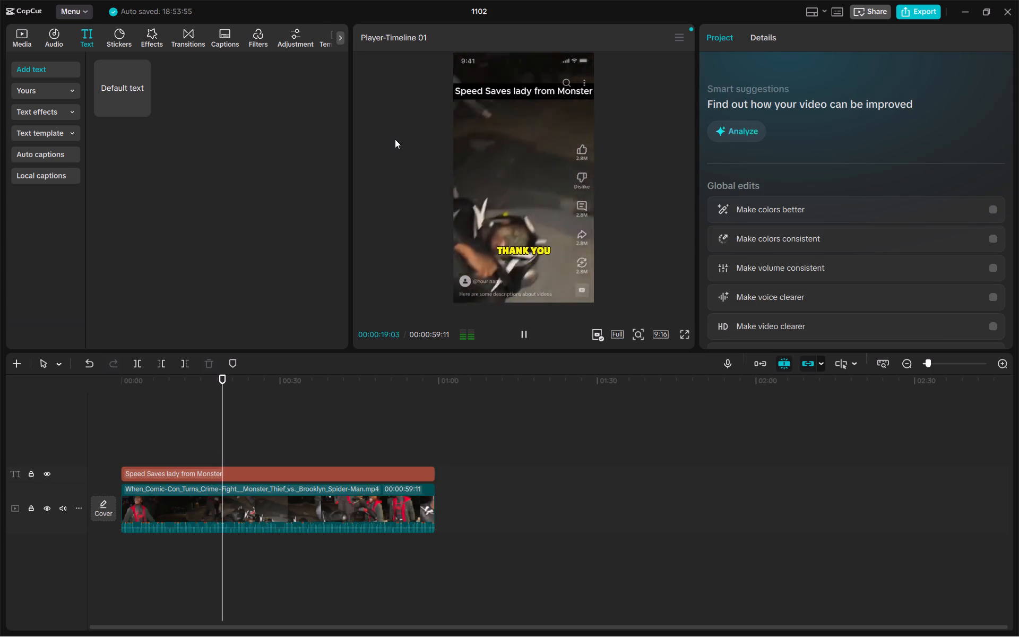
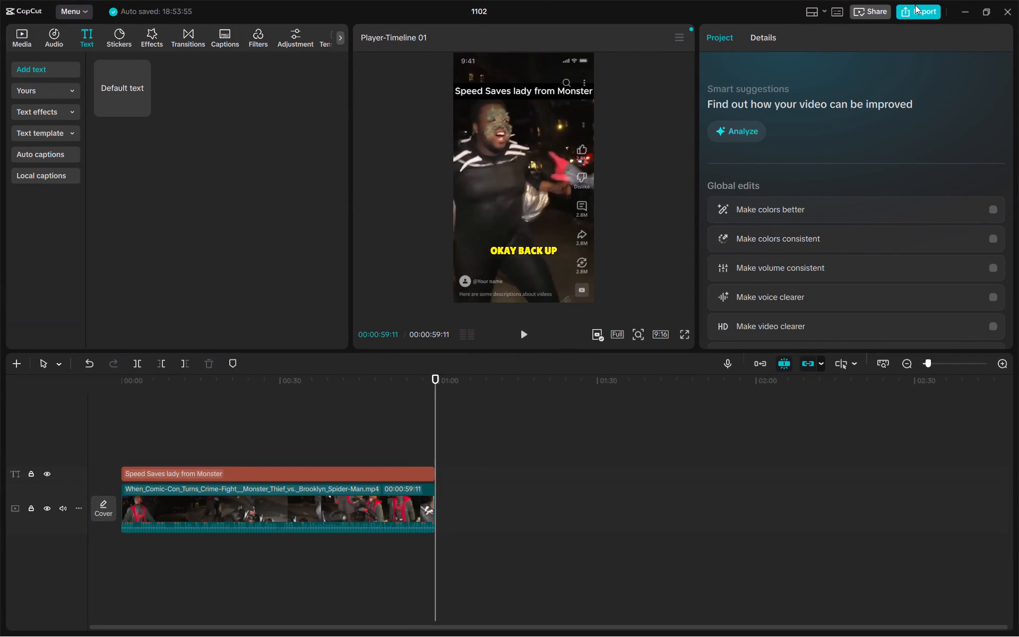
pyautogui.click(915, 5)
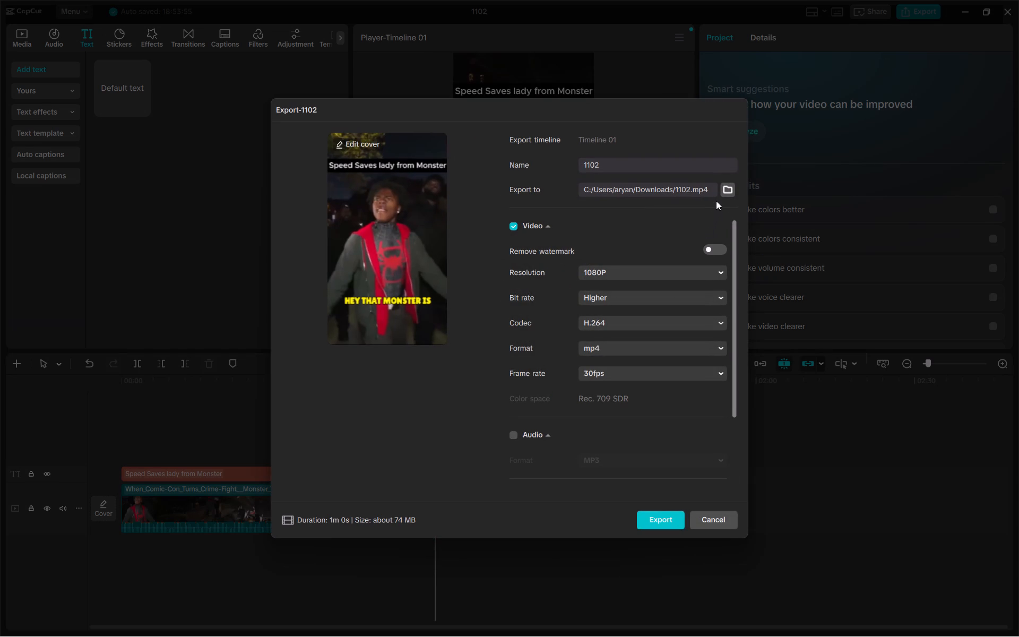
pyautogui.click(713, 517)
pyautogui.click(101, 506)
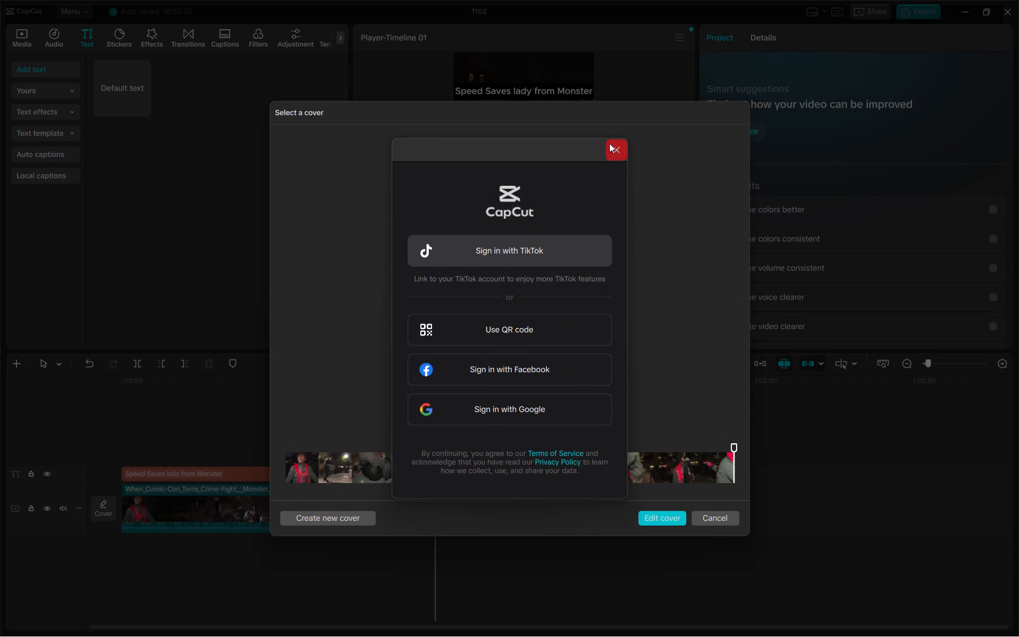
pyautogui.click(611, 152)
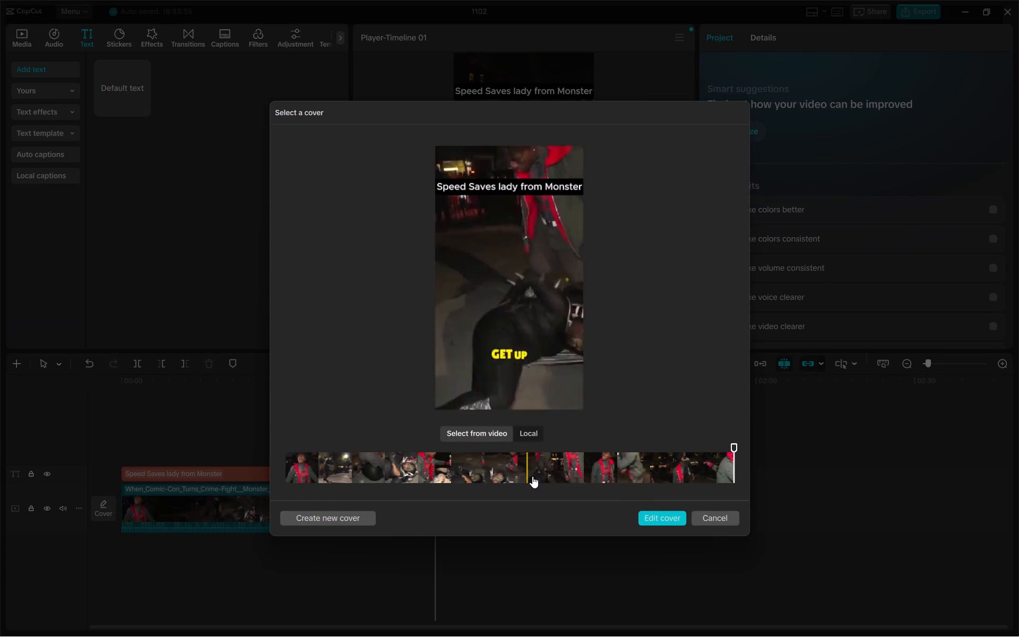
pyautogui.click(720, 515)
# Open the export settings for the finished Short, review them, and try to turn on the copyright check.
pyautogui.click(912, 12)
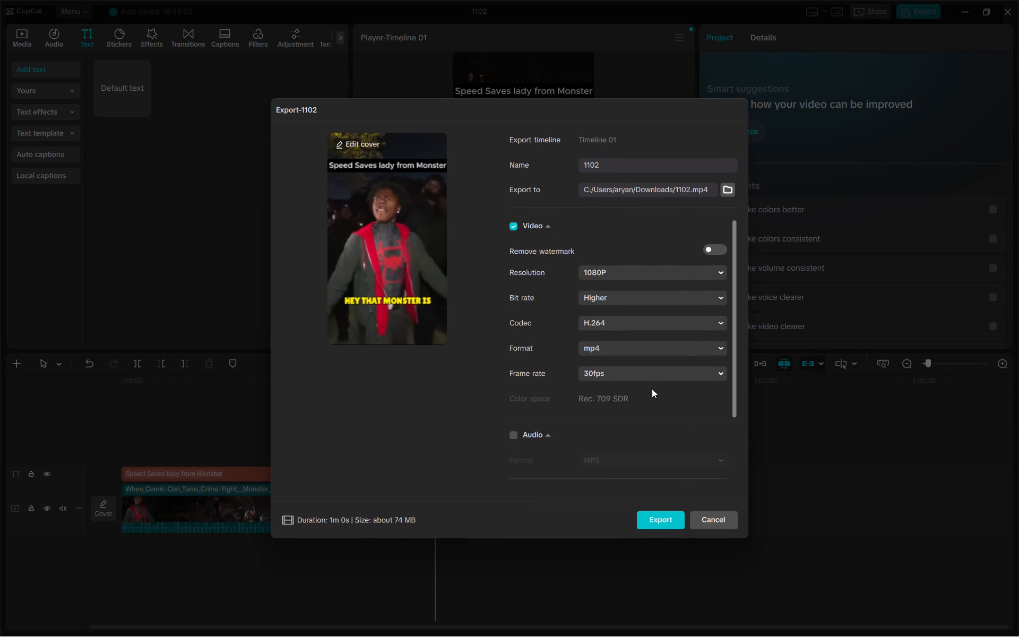
pyautogui.scroll(-1, 652, 384)
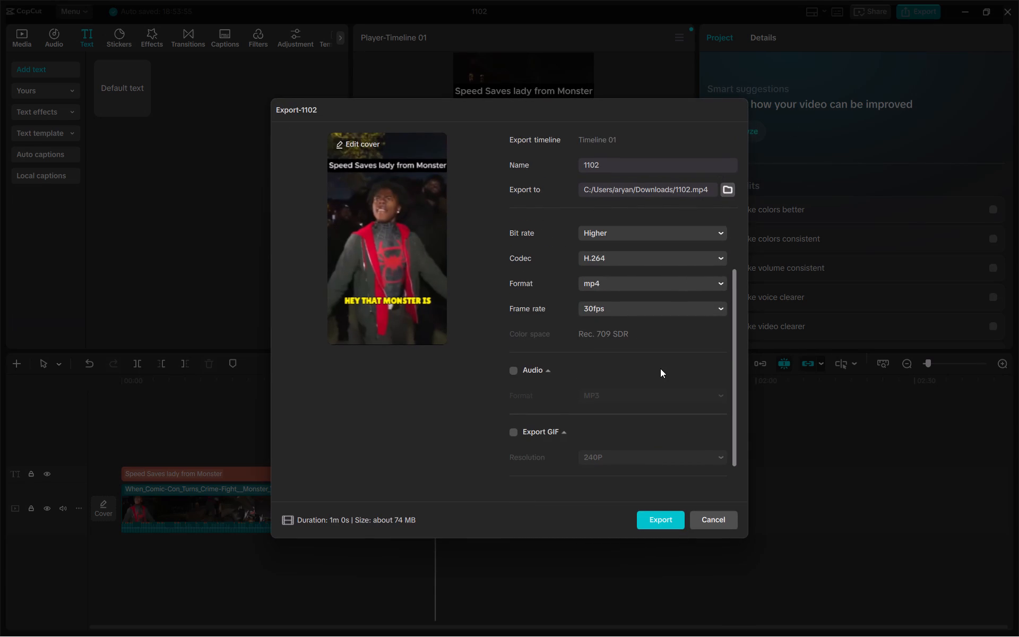
pyautogui.scroll(1, 660, 368)
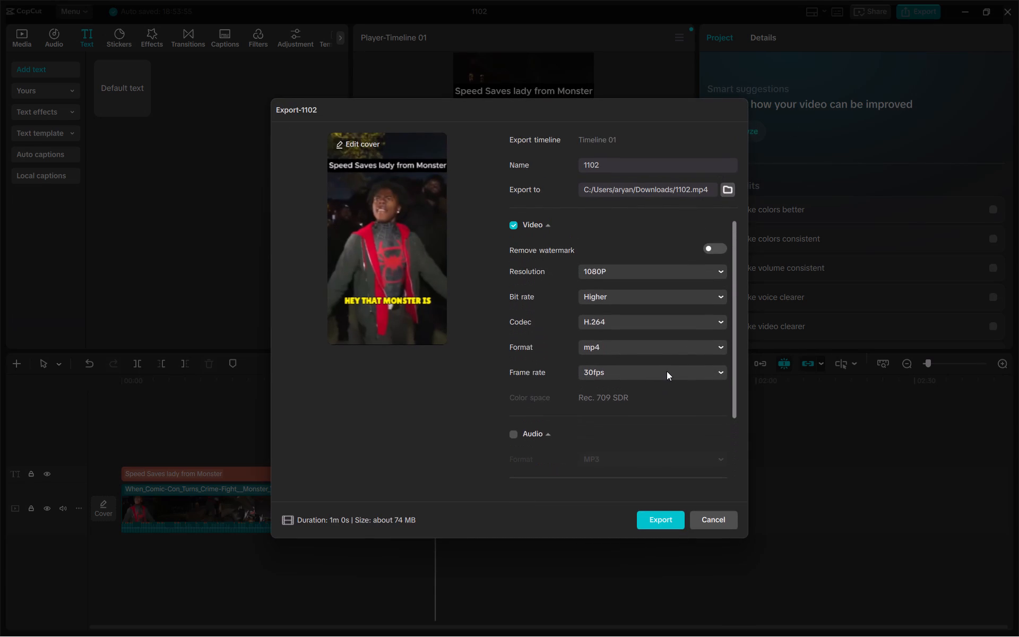
pyautogui.scroll(-2, 667, 371)
pyautogui.click(711, 473)
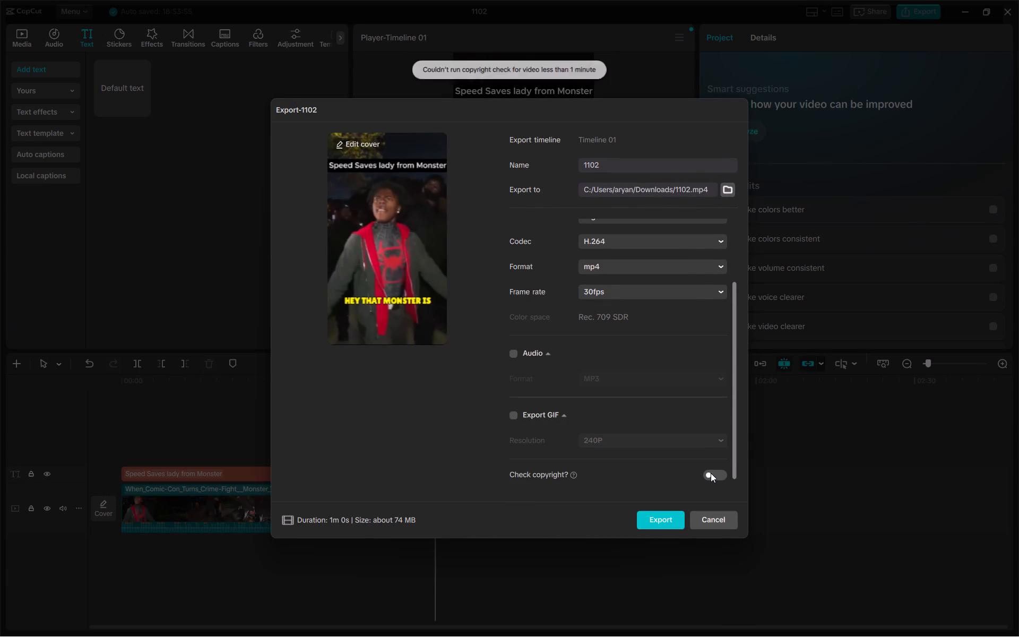
pyautogui.scroll(1, 676, 389)
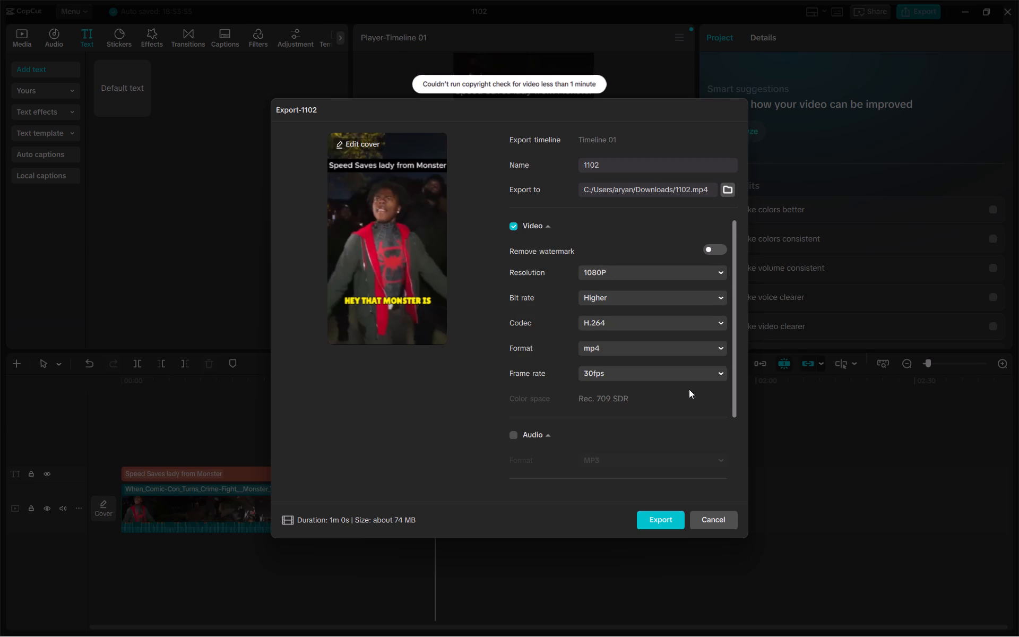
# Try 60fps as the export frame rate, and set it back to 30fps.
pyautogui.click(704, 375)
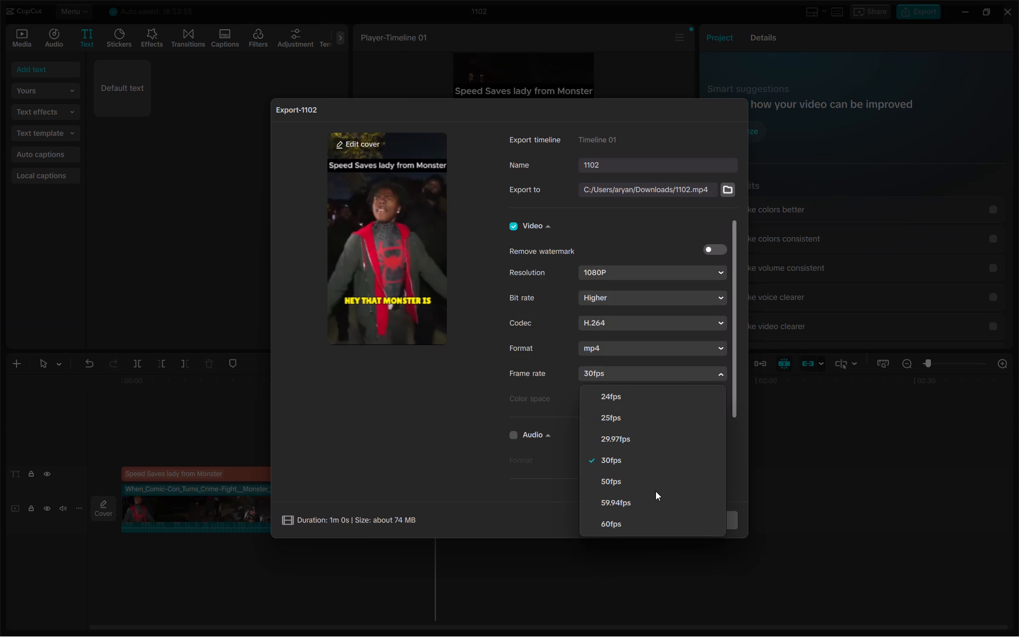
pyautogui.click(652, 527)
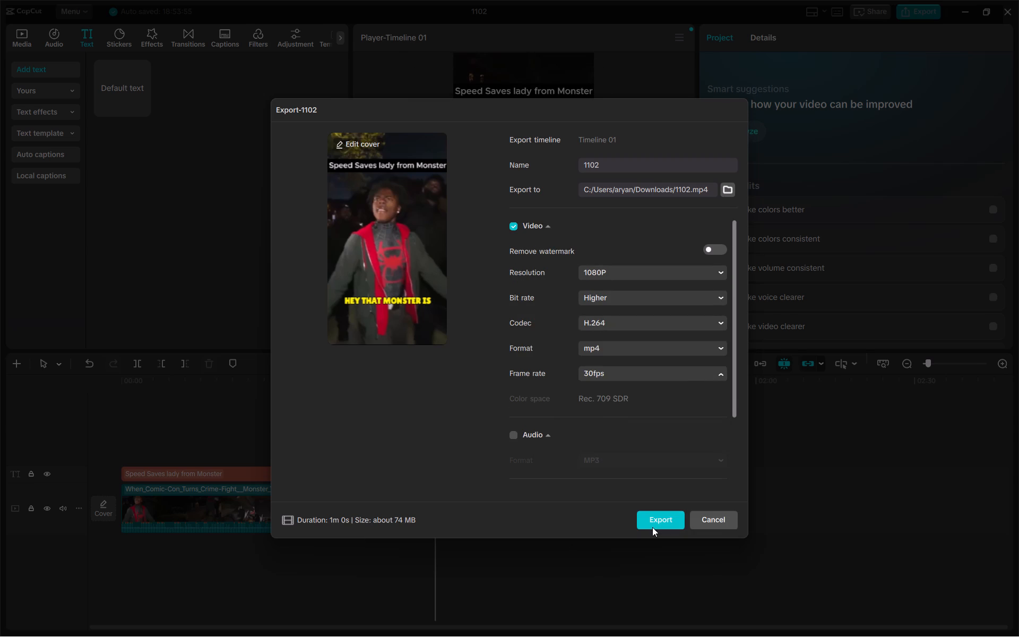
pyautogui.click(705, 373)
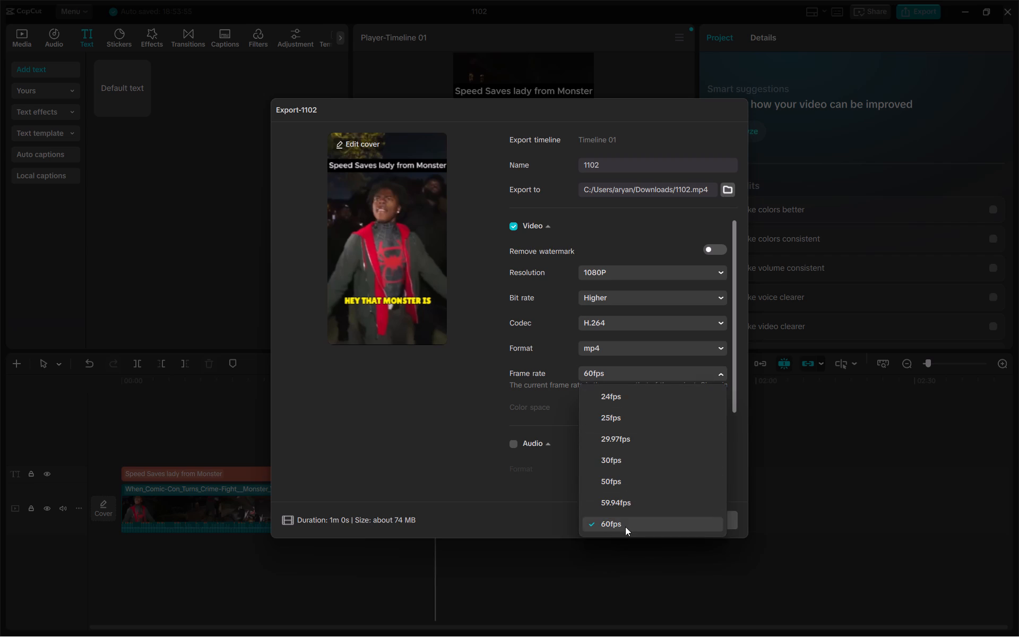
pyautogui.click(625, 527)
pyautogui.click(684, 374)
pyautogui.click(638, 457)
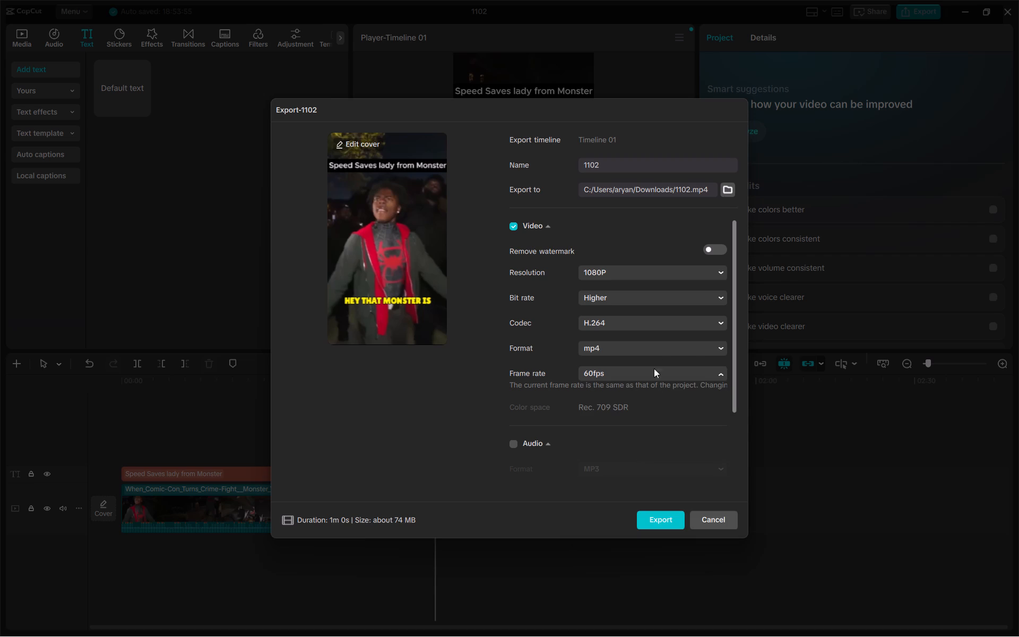
# Export the Short as a 1080P H.264 mp4 named 1102 to the Downloads folder, and close the export window without sharing.
pyautogui.scroll(1, 656, 349)
pyautogui.click(655, 514)
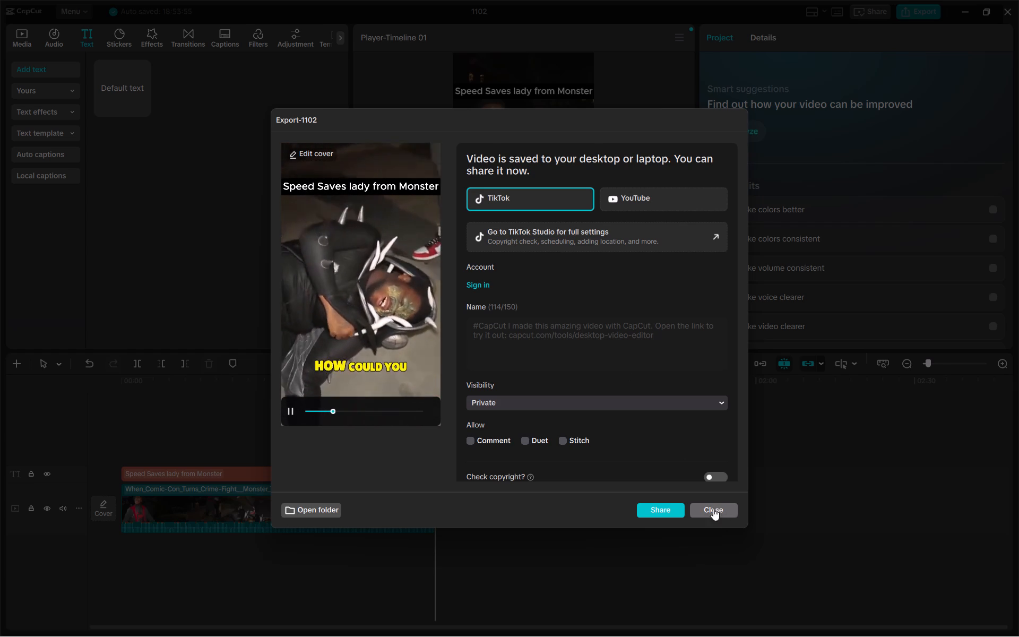
pyautogui.click(696, 509)
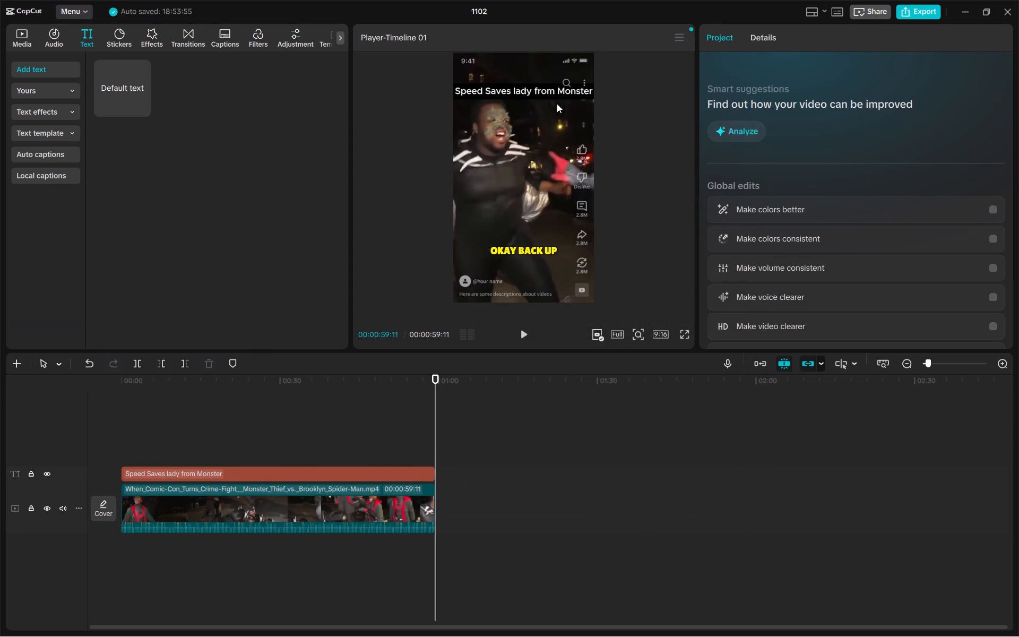
# Clear the timeline by deleting the Comic-Con Spider-Man clip together with its title.
pyautogui.click(547, 92)
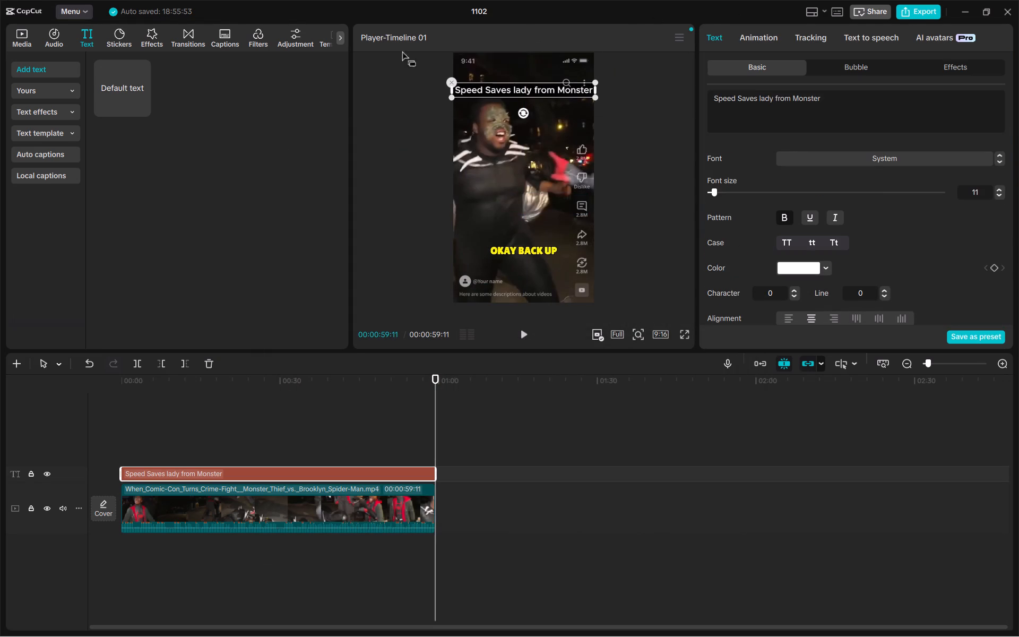
pyautogui.click(22, 33)
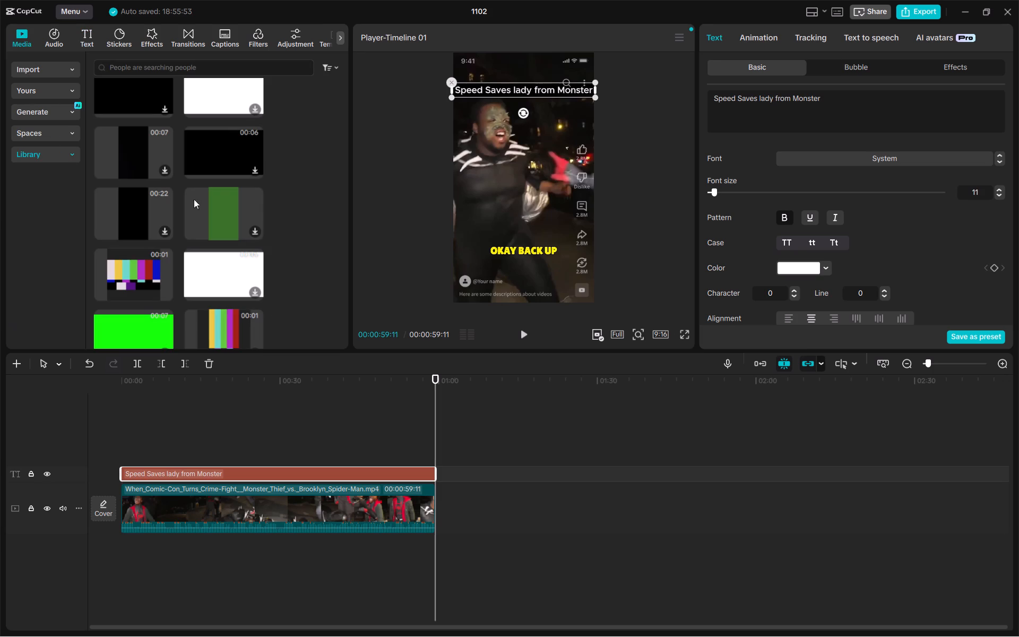
pyautogui.click(199, 498)
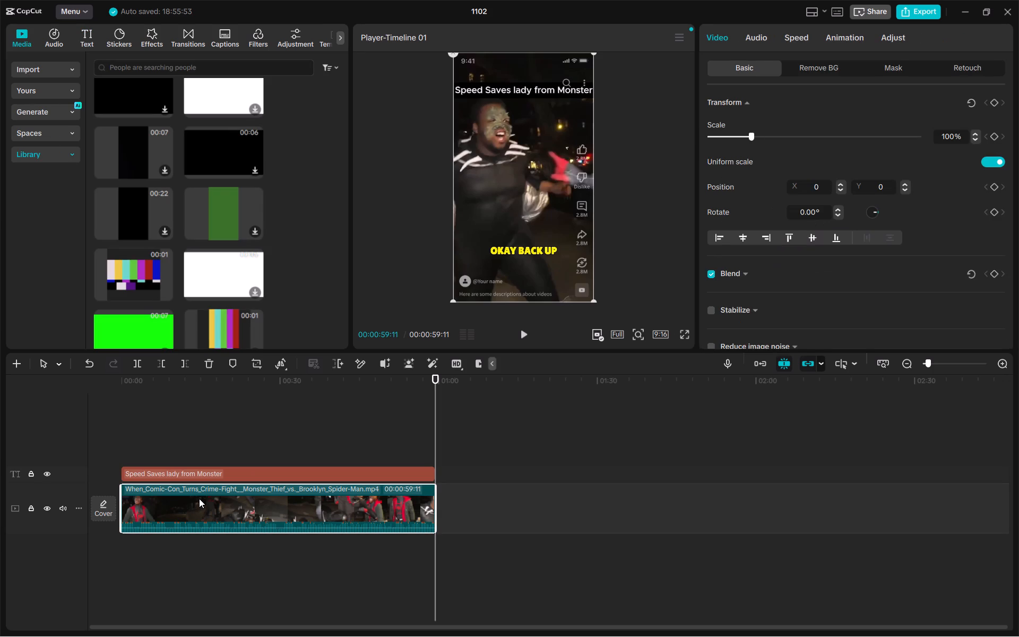
pyautogui.press('Delete')
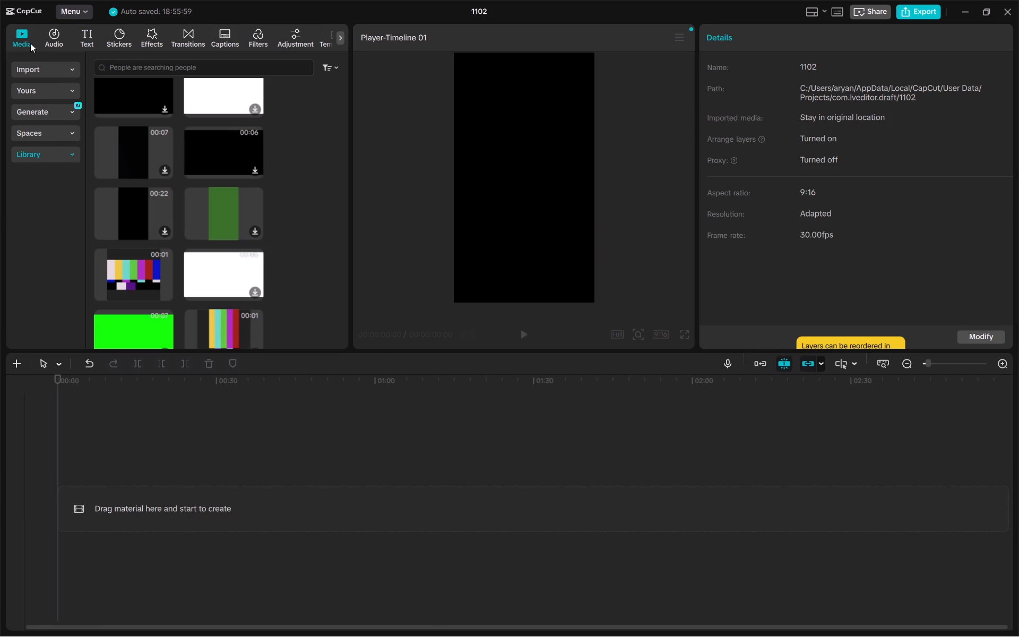
# Import the "Spiderman_Fights__Who's_the_REAL_Web-Slinger_" video from Downloads, place it on the timeline and play it.
pyautogui.click(36, 68)
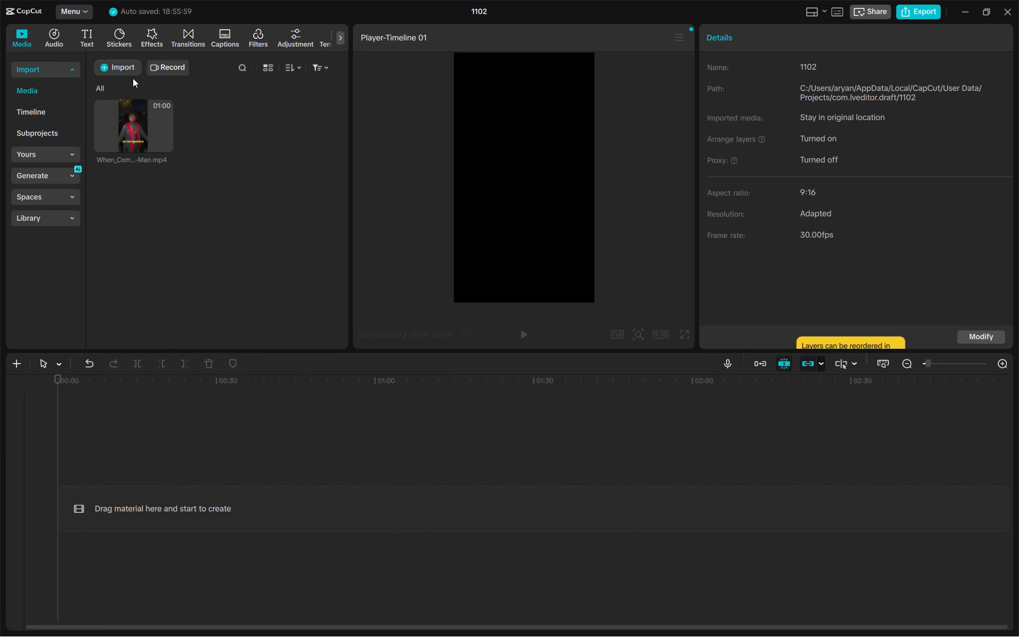
pyautogui.click(114, 70)
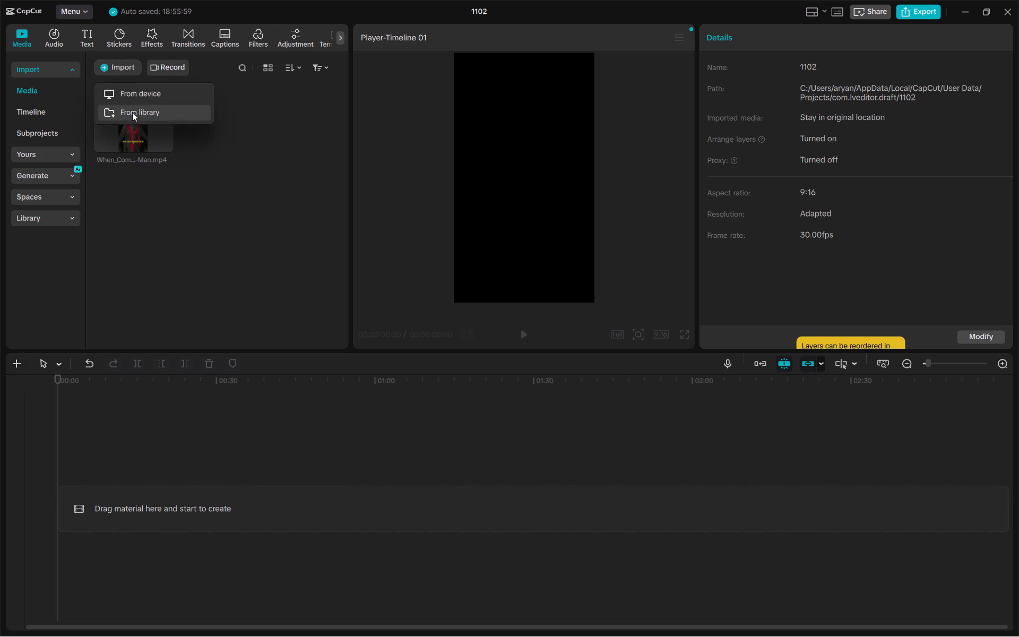
pyautogui.click(150, 93)
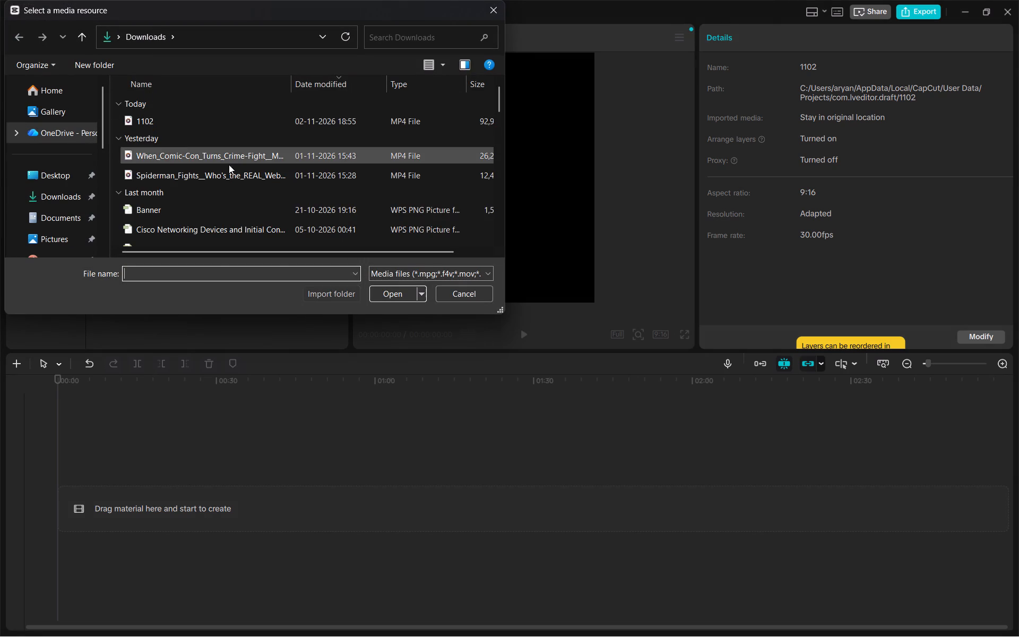
pyautogui.click(239, 176)
pyautogui.press('Return')
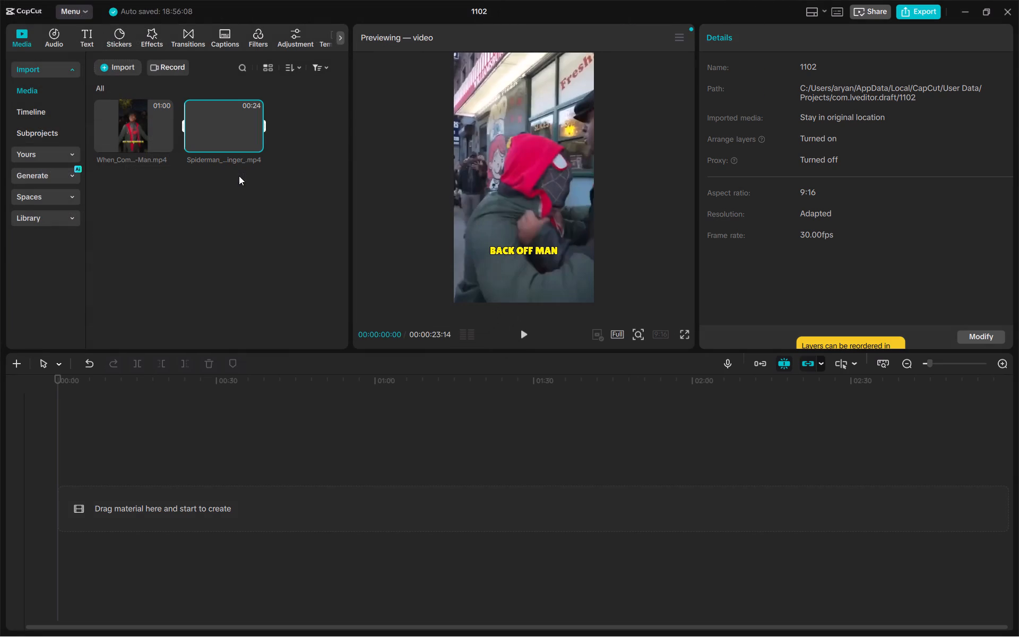
pyautogui.click(255, 142)
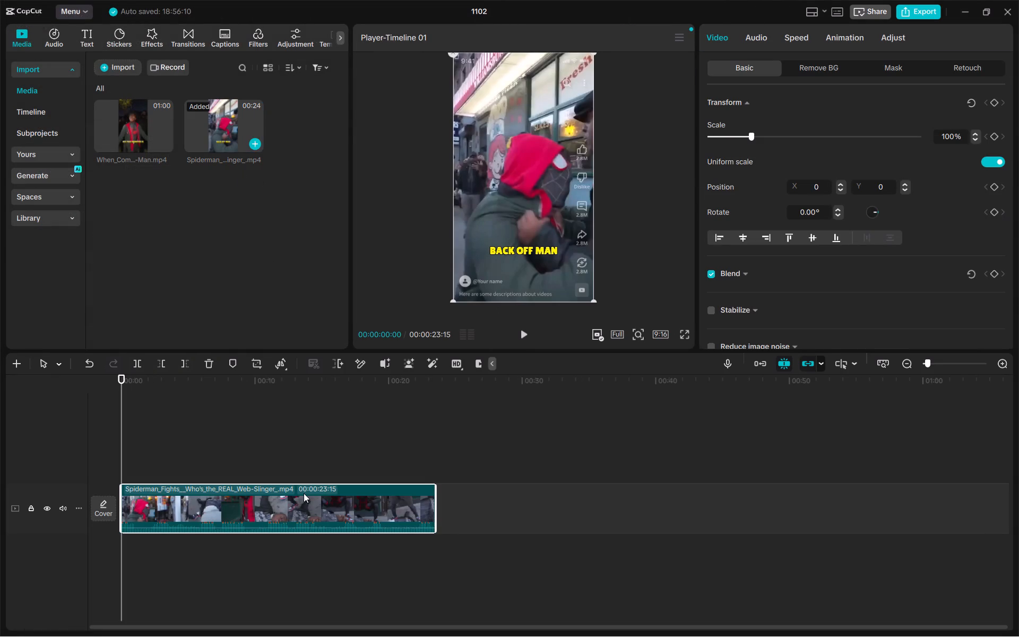
pyautogui.click(526, 338)
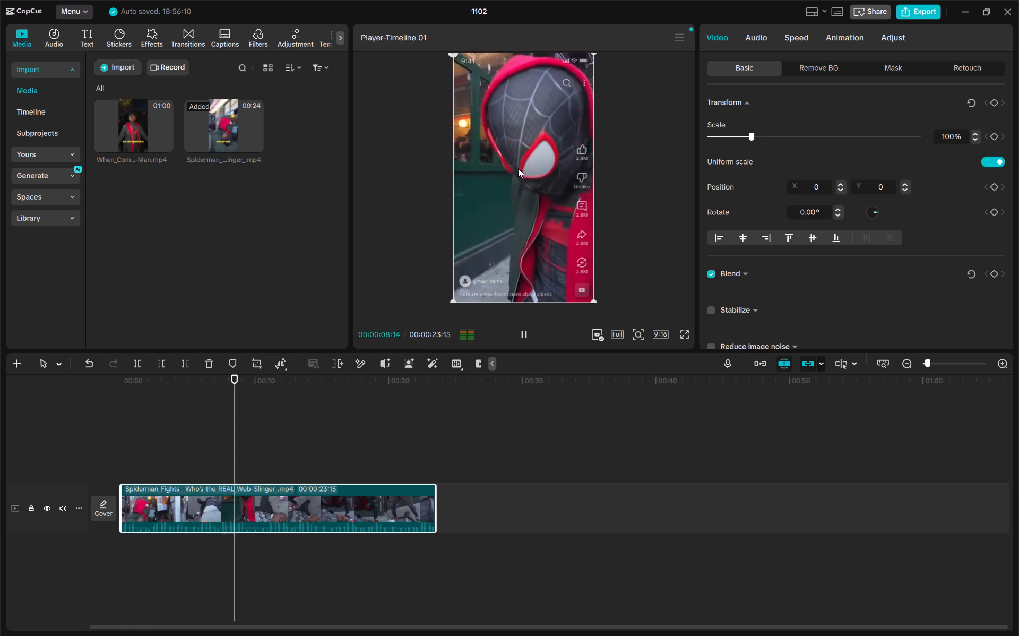
# Add a default text title over the new clip reading "Speed kicks Jamal".
pyautogui.click(87, 35)
pyautogui.click(130, 89)
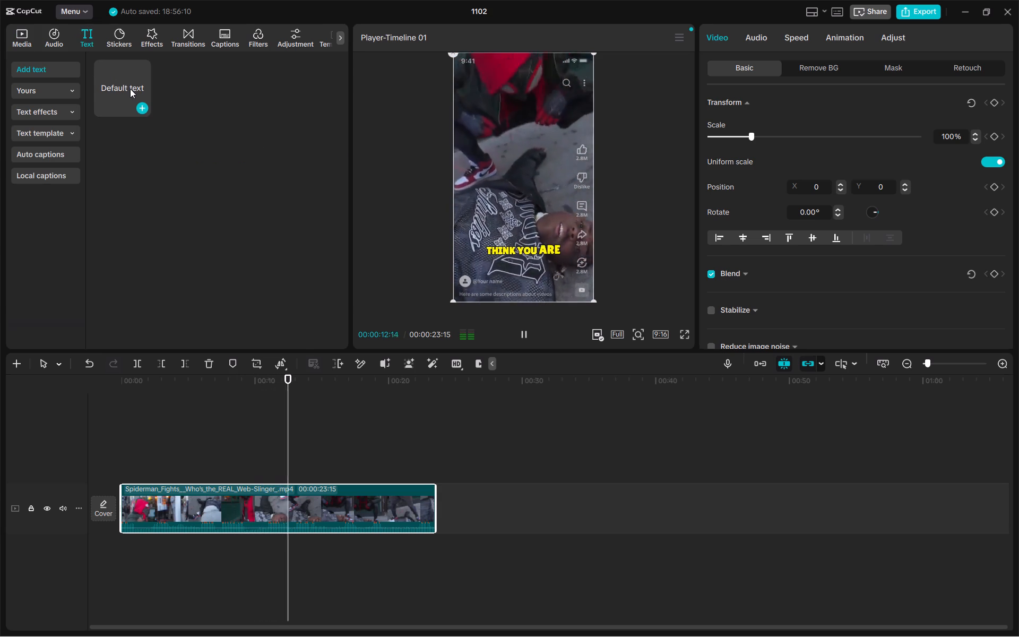
pyautogui.click(145, 107)
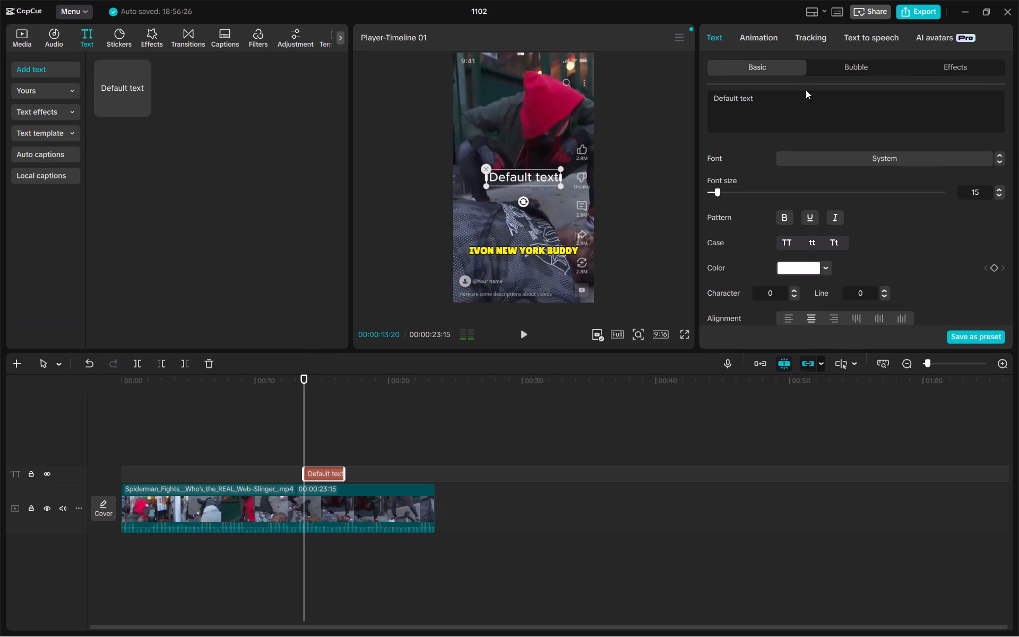
pyautogui.click(791, 115)
pyautogui.hotkey('ctrl', 'a')
pyautogui.press('BackSpace')
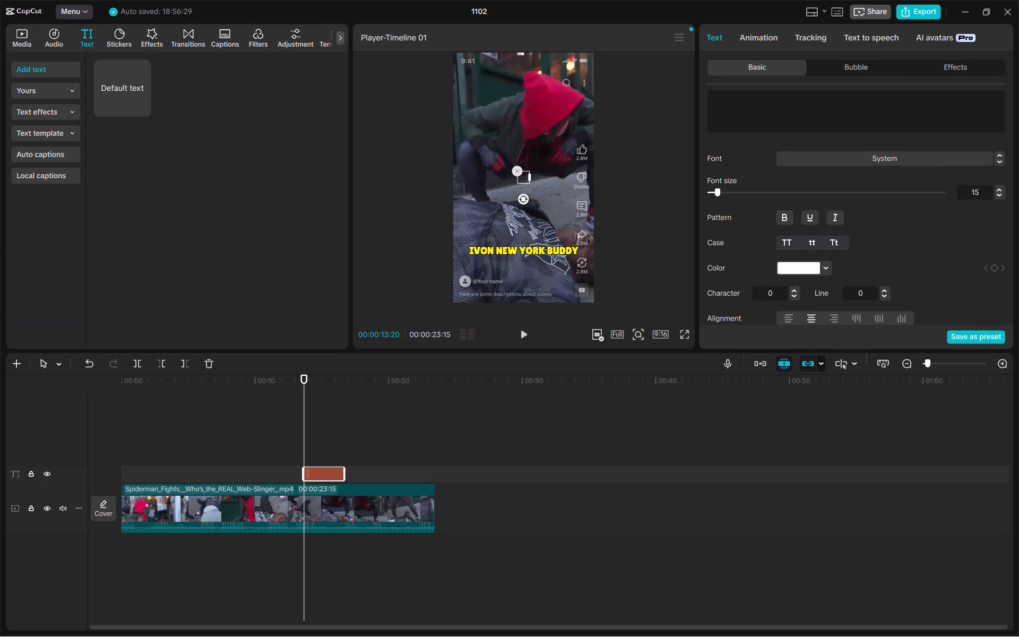
pyautogui.write('Speed kicks Jama')
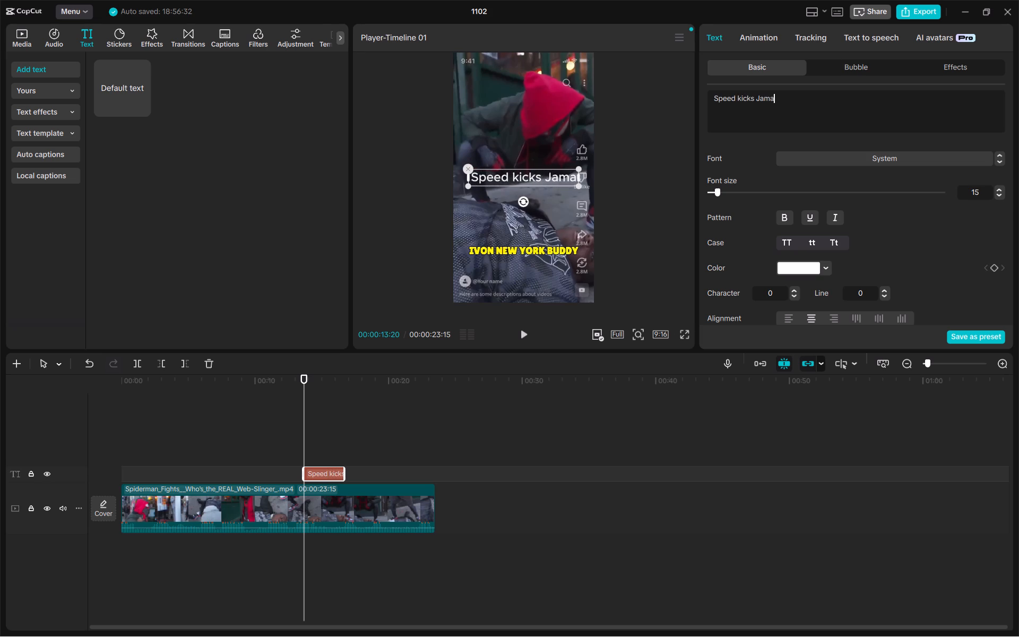
pyautogui.press('l')
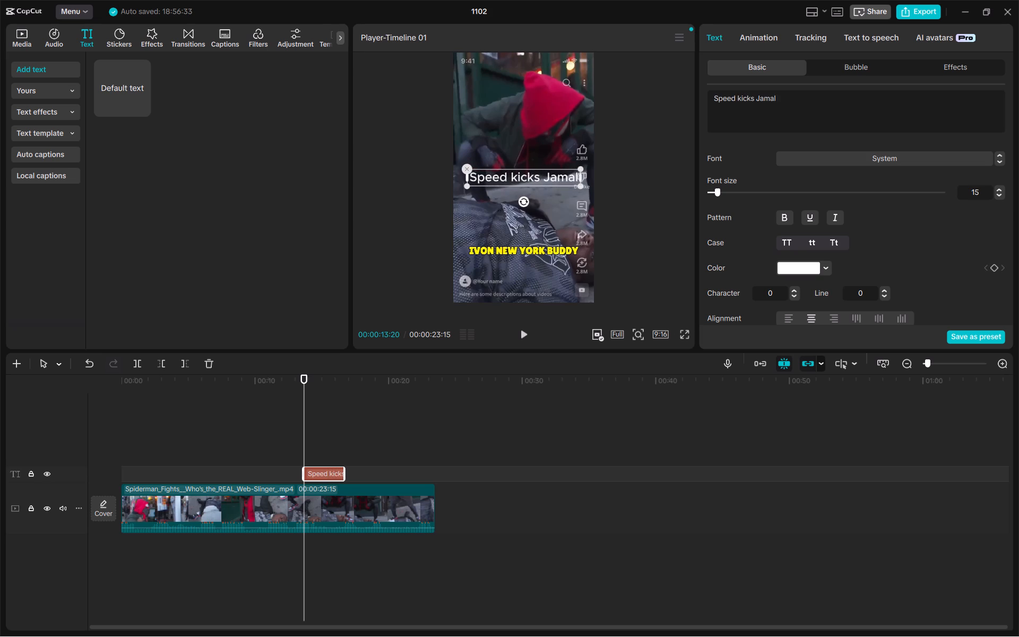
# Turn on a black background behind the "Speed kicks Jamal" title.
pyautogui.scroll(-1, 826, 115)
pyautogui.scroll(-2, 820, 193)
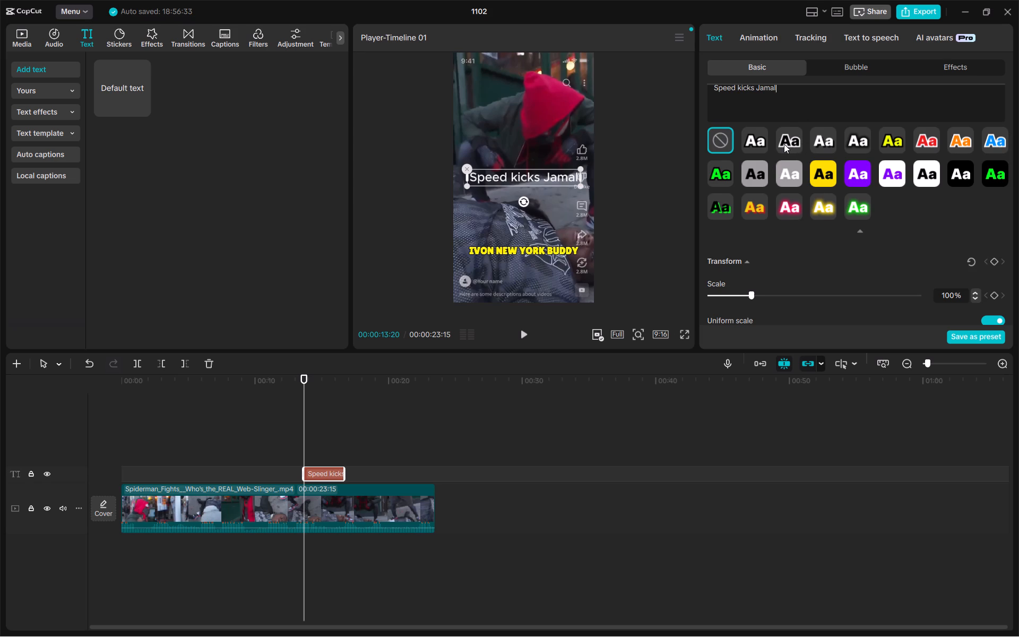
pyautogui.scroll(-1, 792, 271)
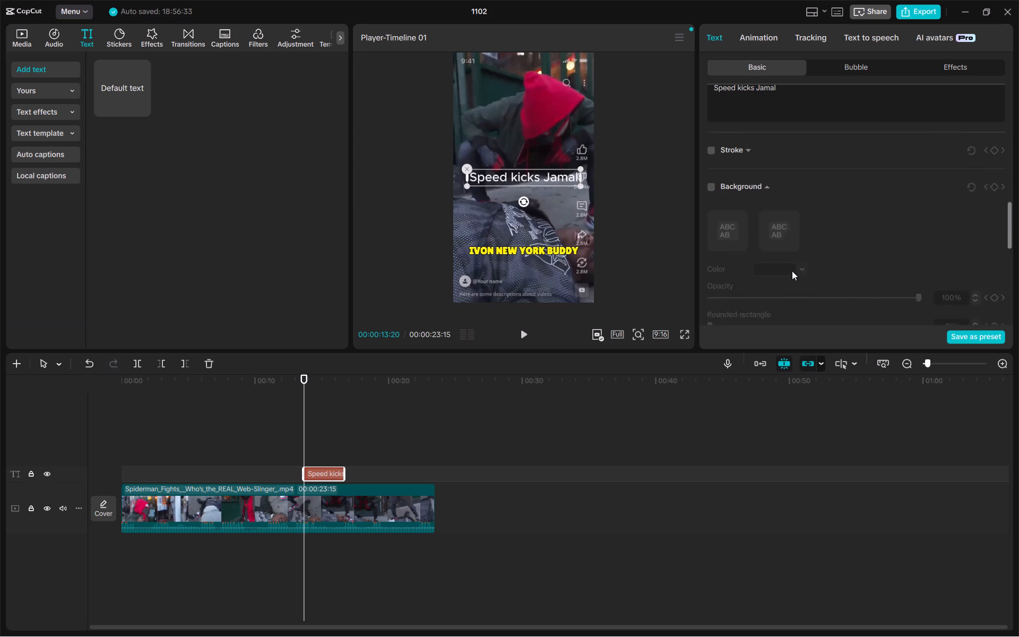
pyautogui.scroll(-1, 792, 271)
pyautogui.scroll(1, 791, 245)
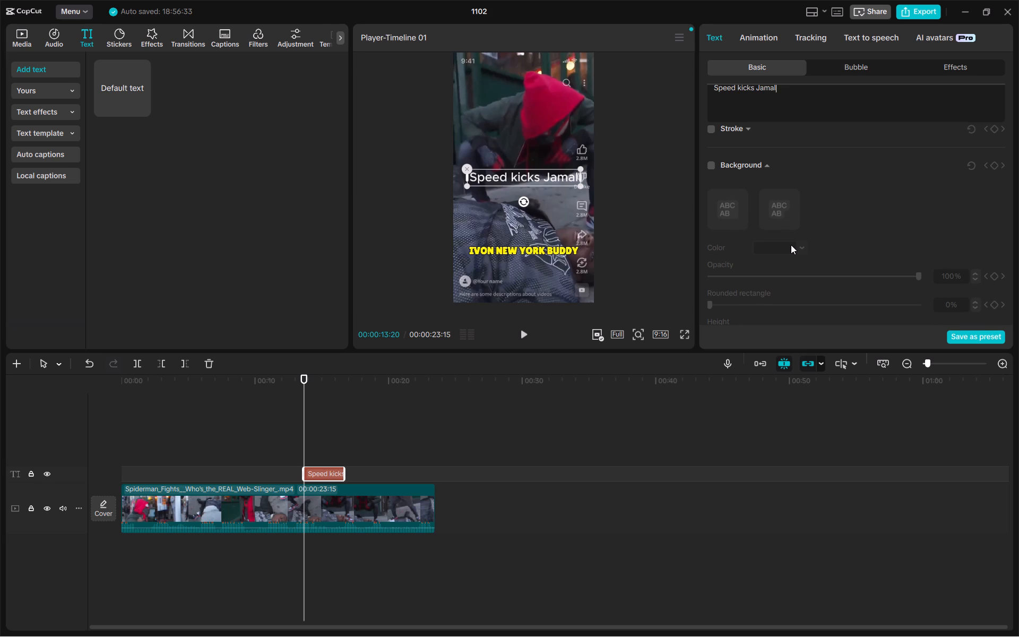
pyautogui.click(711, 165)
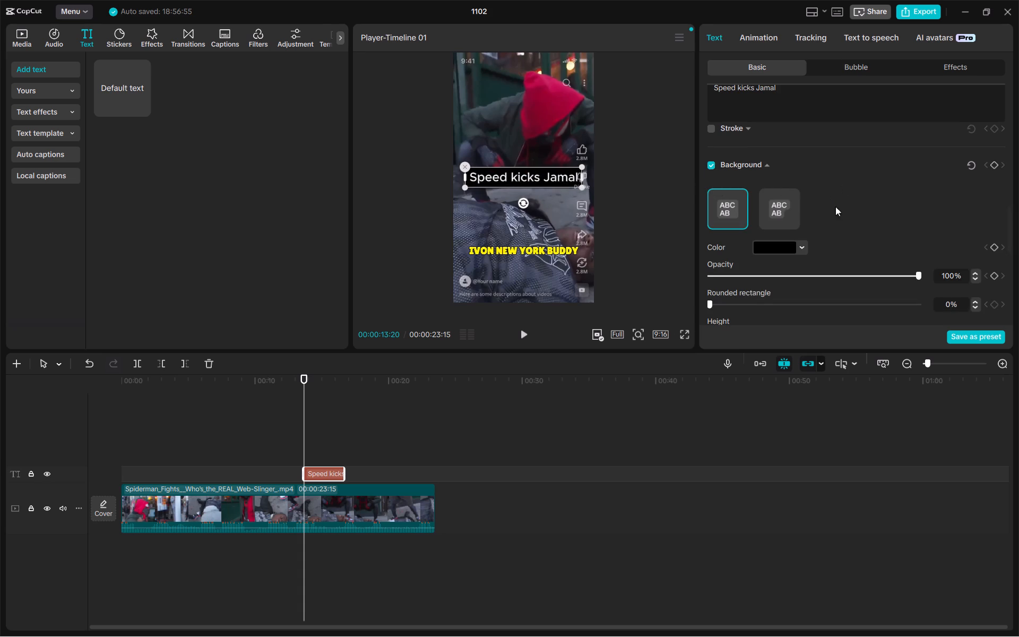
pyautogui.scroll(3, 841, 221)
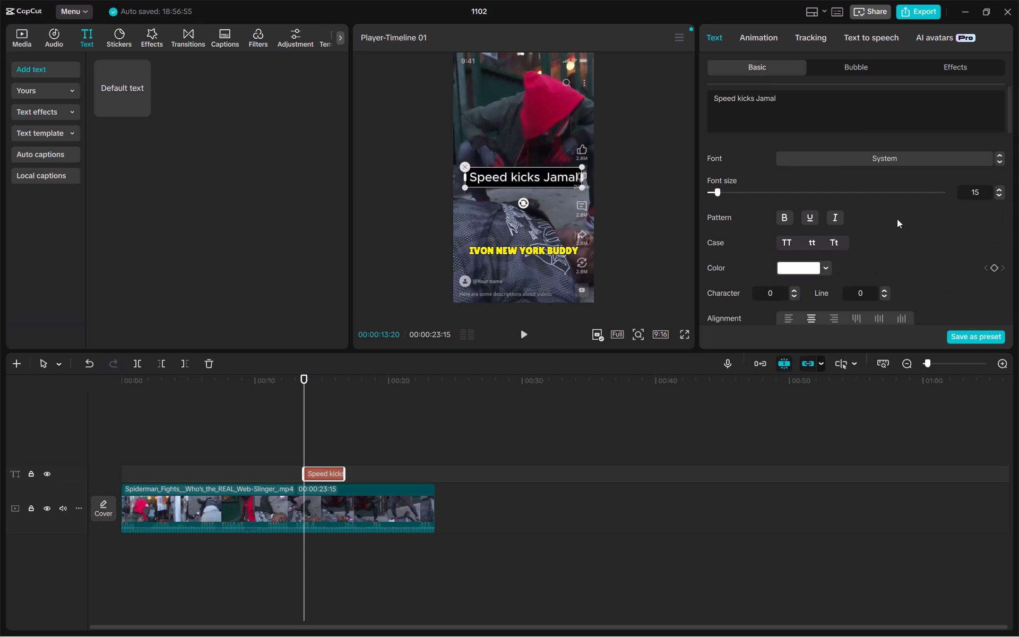
# Make the title bold and apply the first preset style, white with a black outline.
pyautogui.scroll(-1, 899, 220)
pyautogui.click(785, 211)
pyautogui.scroll(-1, 869, 220)
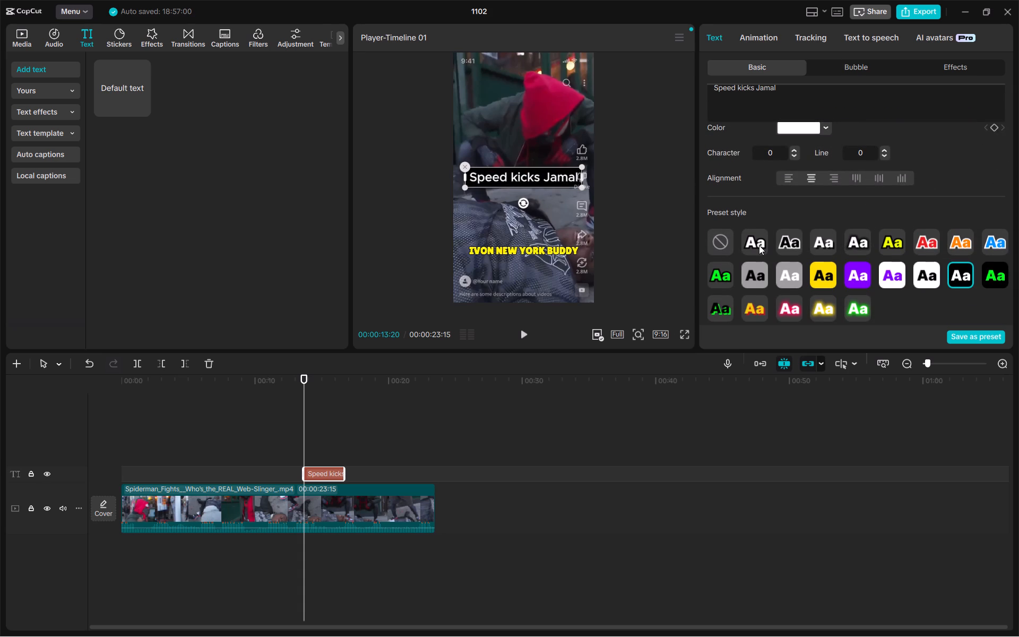
pyautogui.click(759, 245)
# Move the title up to the upper part of the video frame, centred horizontally, and enlarge it slightly.
pyautogui.moveTo(534, 173); pyautogui.dragTo(533, 151)
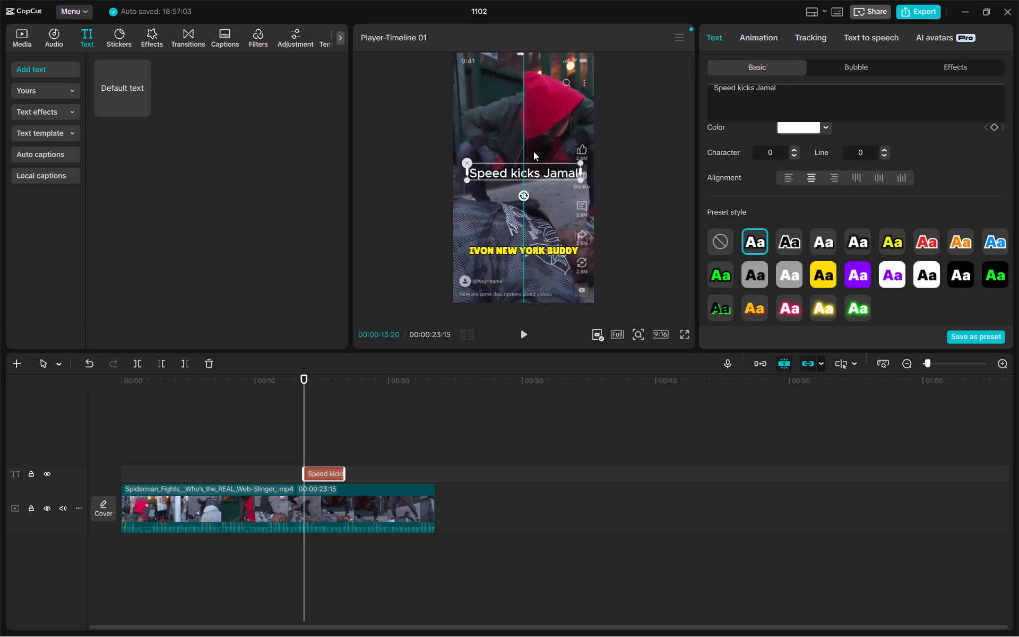
pyautogui.moveTo(533, 151); pyautogui.dragTo(538, 89)
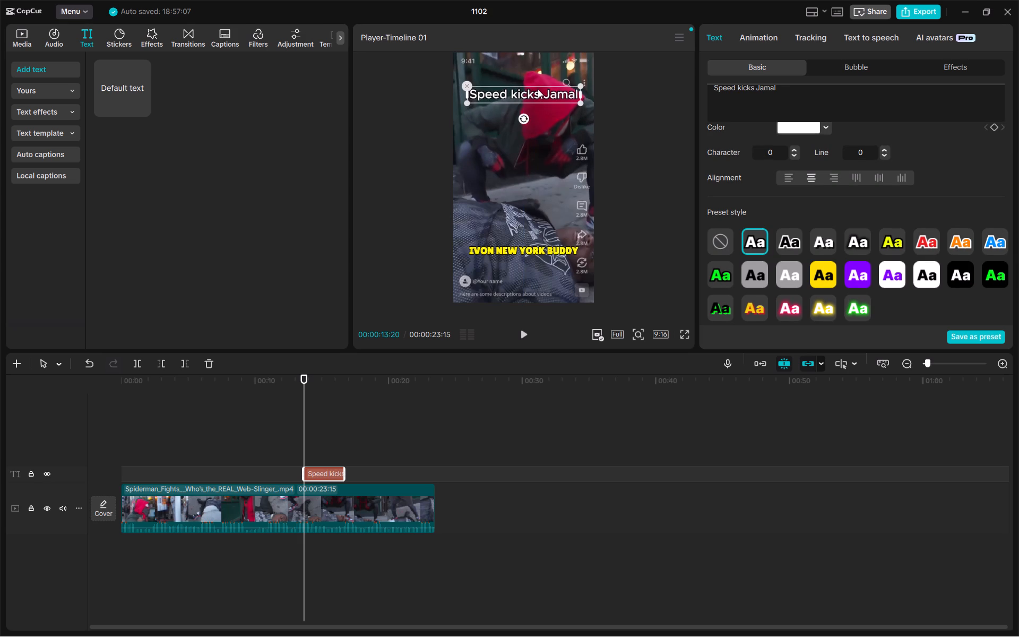
pyautogui.moveTo(581, 105); pyautogui.dragTo(584, 106)
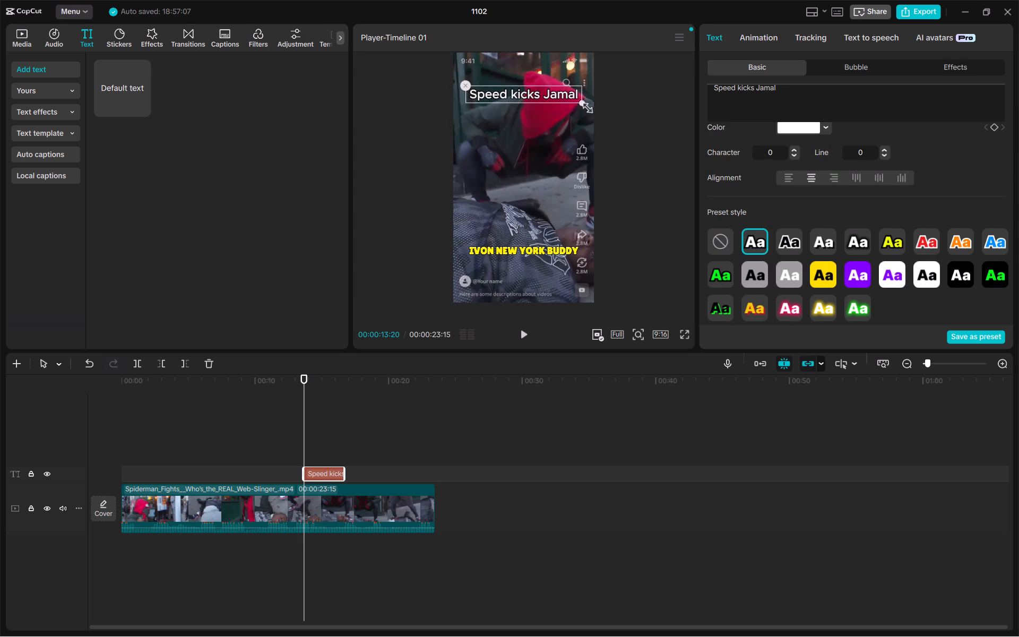
pyautogui.moveTo(584, 106); pyautogui.dragTo(590, 107)
pyautogui.click(552, 92)
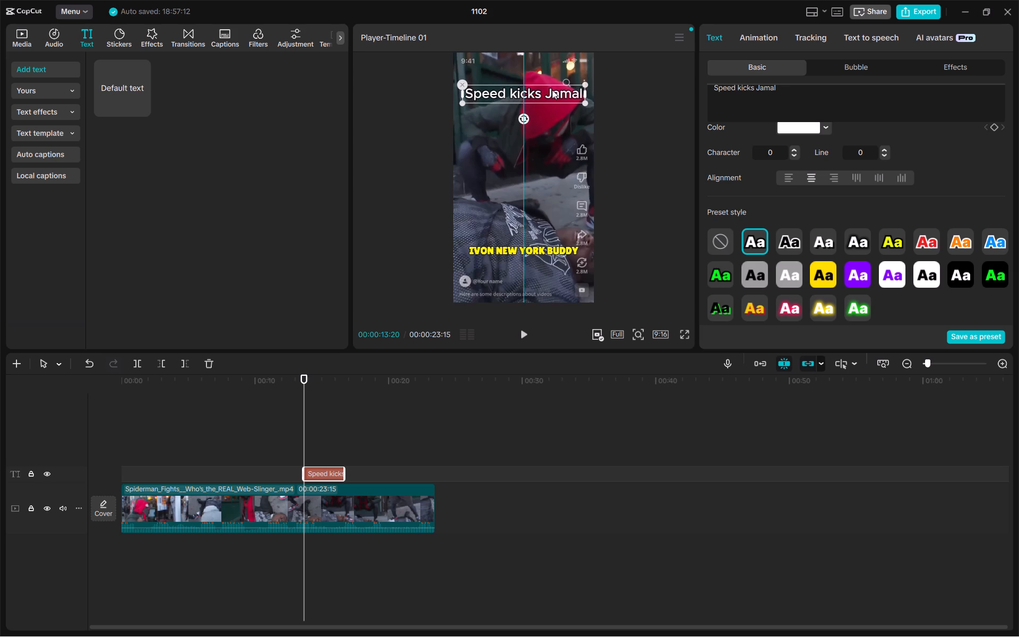
# Try the other outlined and white preset styles on the title, and apply the plain white style with a shadow.
pyautogui.click(788, 238)
pyautogui.click(826, 240)
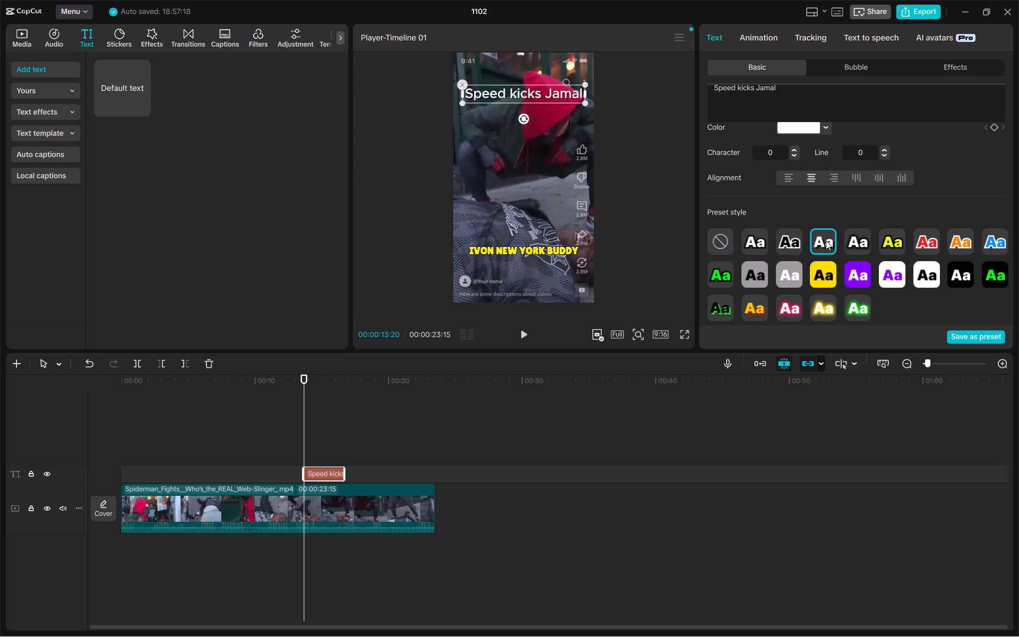
pyautogui.click(855, 240)
pyautogui.click(833, 243)
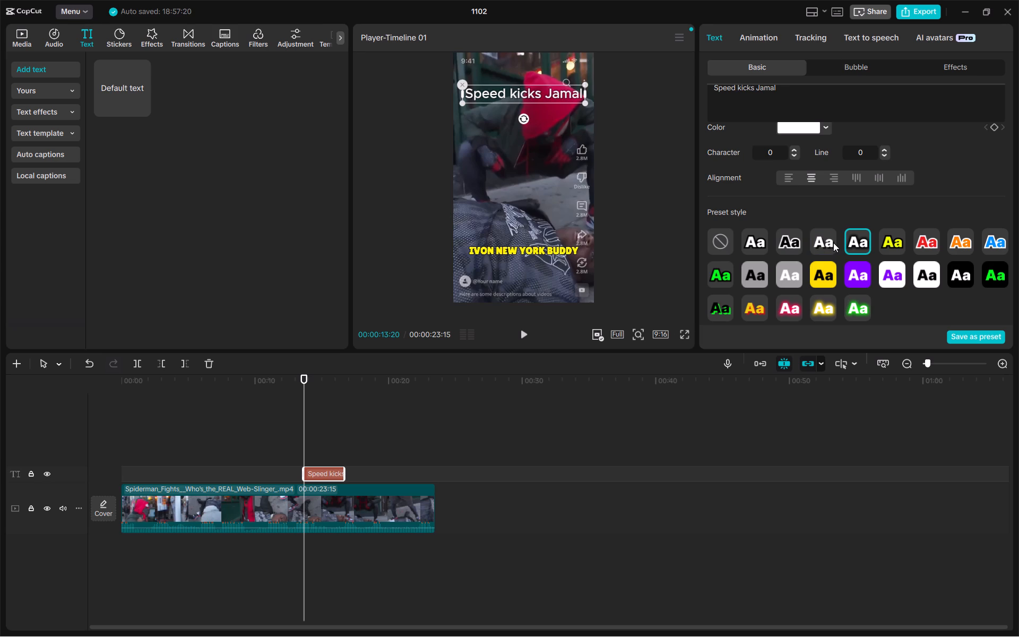
pyautogui.click(960, 144)
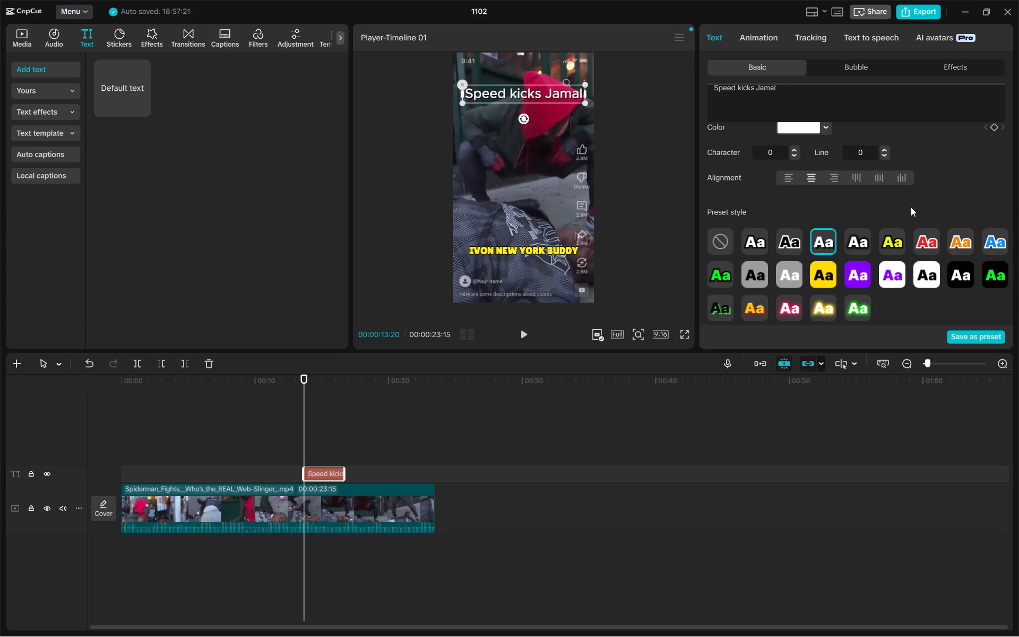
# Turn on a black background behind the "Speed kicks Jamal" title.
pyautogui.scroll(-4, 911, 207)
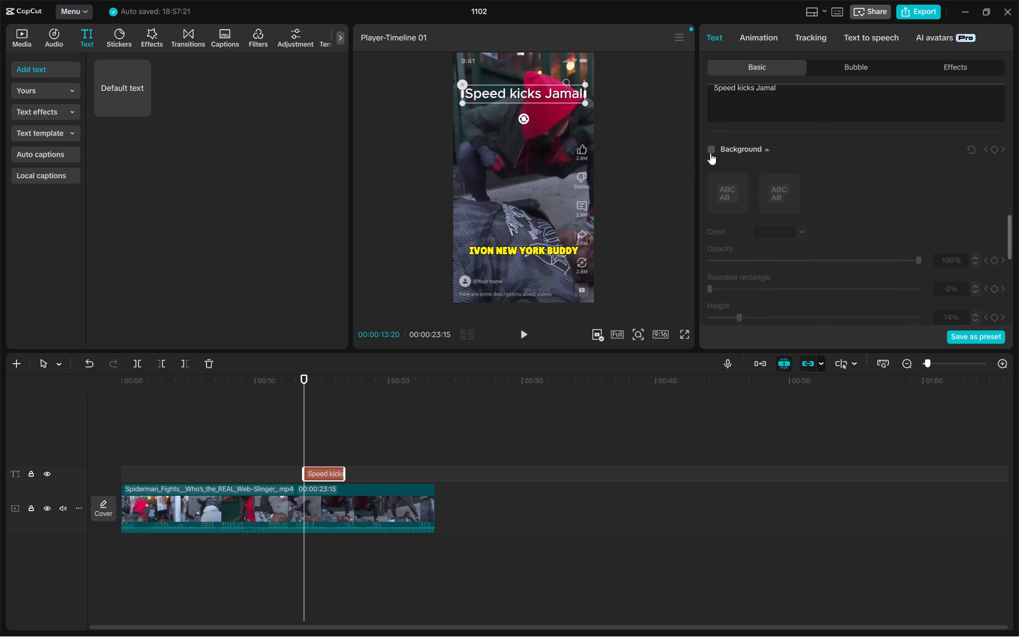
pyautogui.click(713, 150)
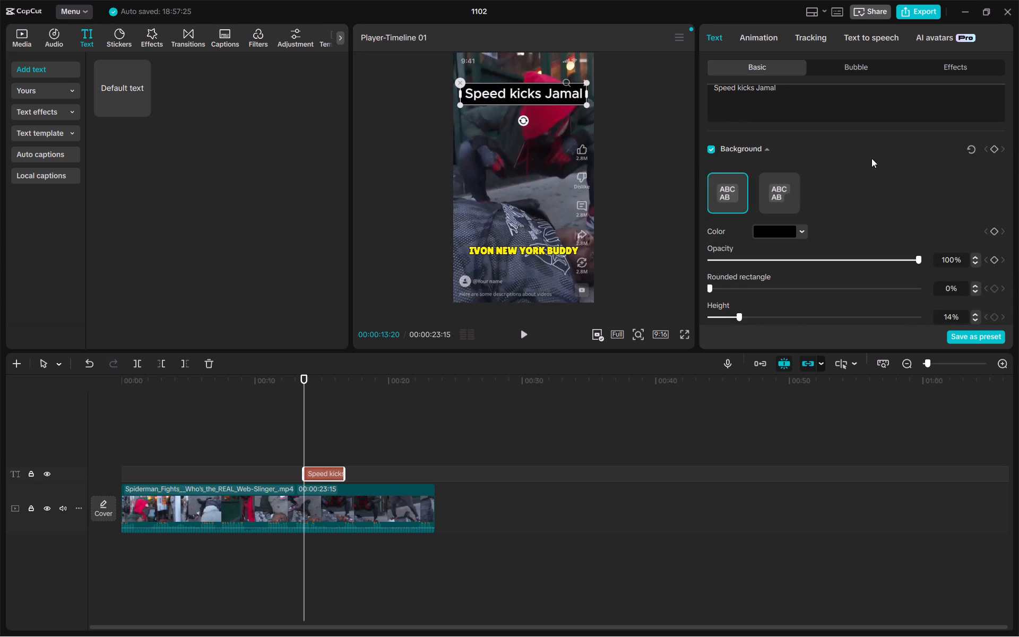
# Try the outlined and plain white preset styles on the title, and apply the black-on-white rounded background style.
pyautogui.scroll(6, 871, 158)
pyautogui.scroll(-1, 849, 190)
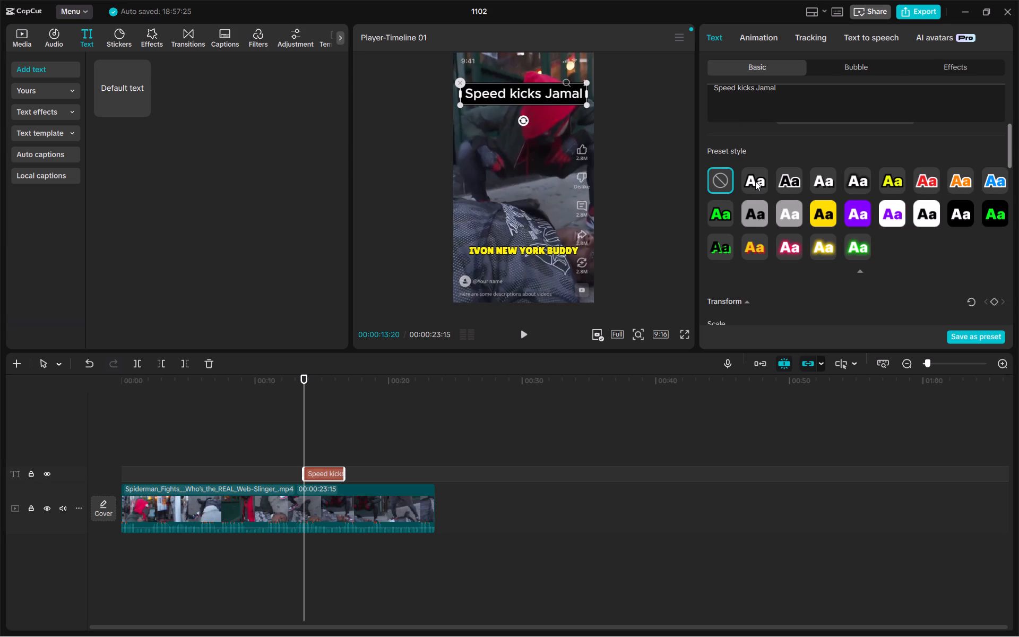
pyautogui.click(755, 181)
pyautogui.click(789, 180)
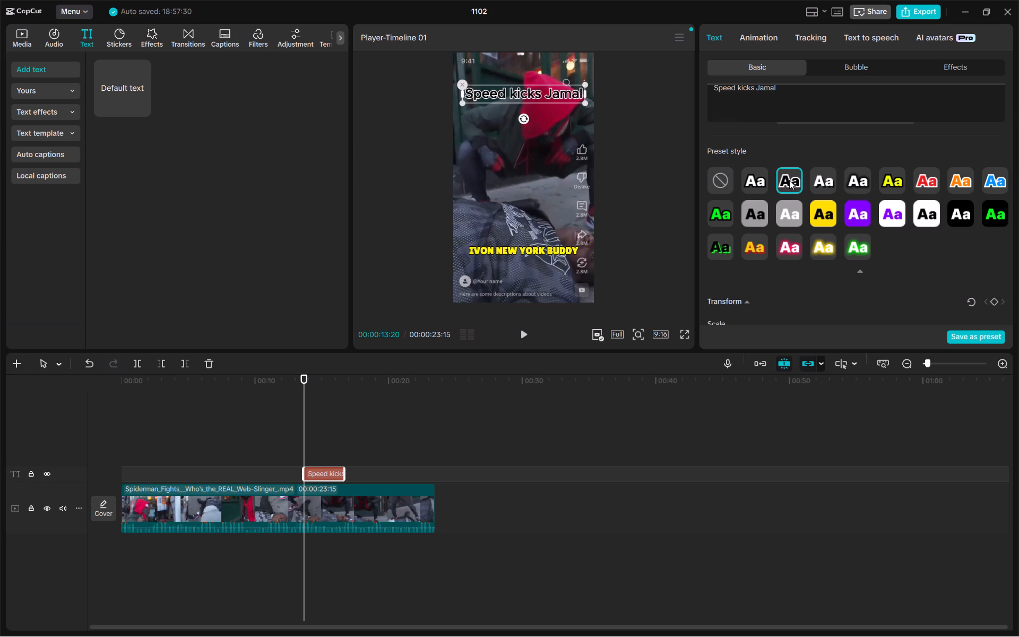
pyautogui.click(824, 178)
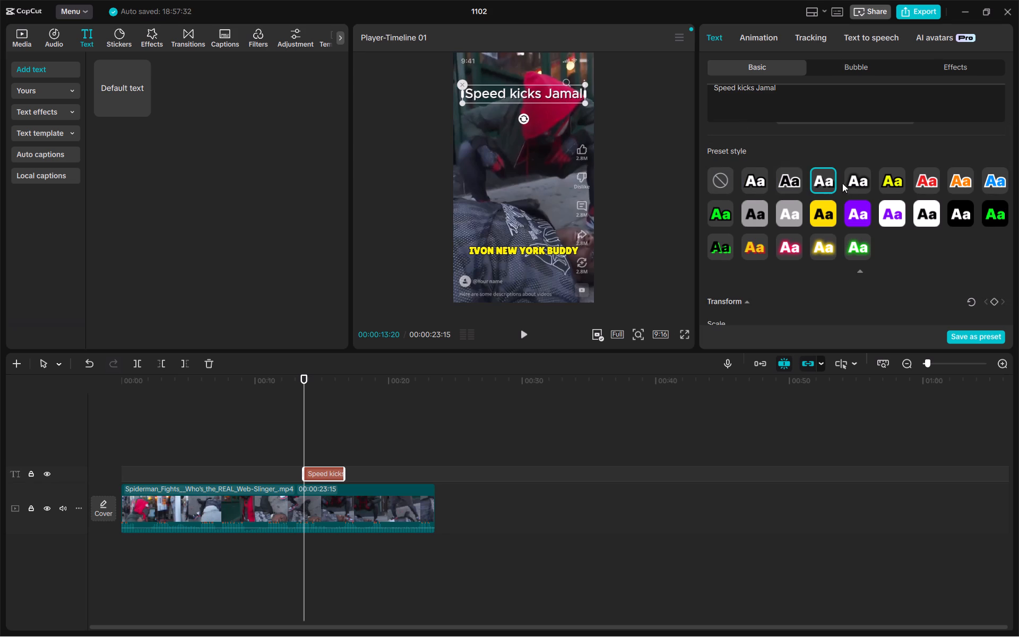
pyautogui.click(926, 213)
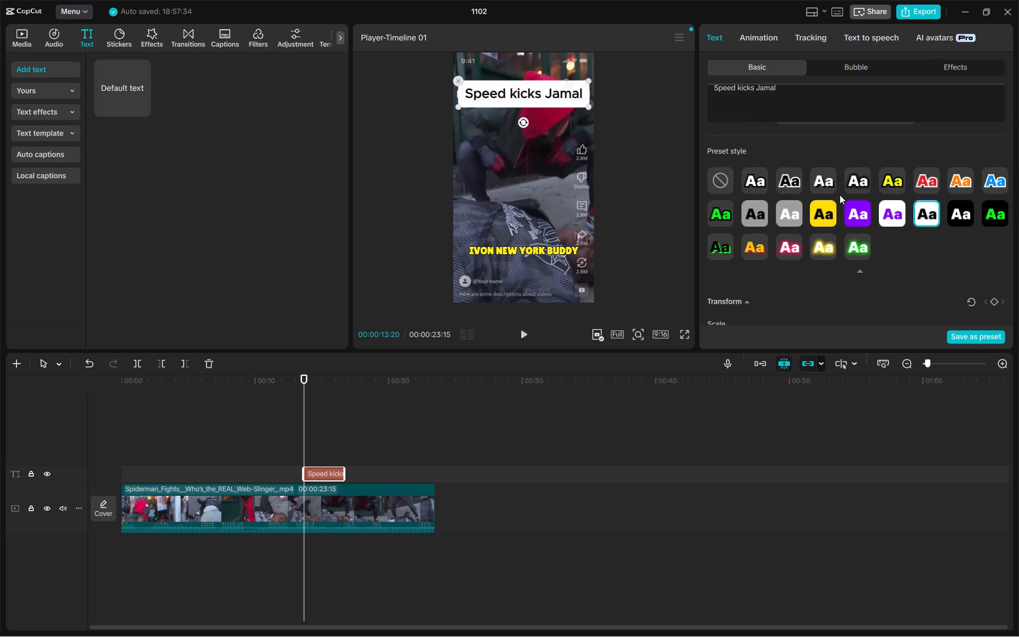
# Compare the first two outlined preset styles on the title and apply the first one, white with a black outline.
pyautogui.scroll(-1, 840, 195)
pyautogui.scroll(1, 748, 245)
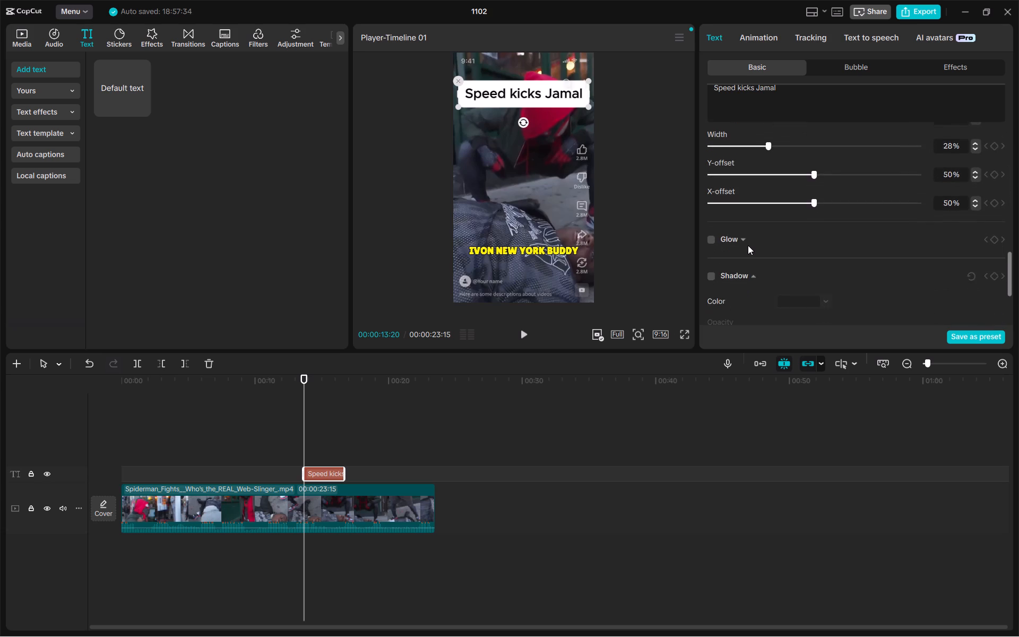
pyautogui.scroll(1, 748, 245)
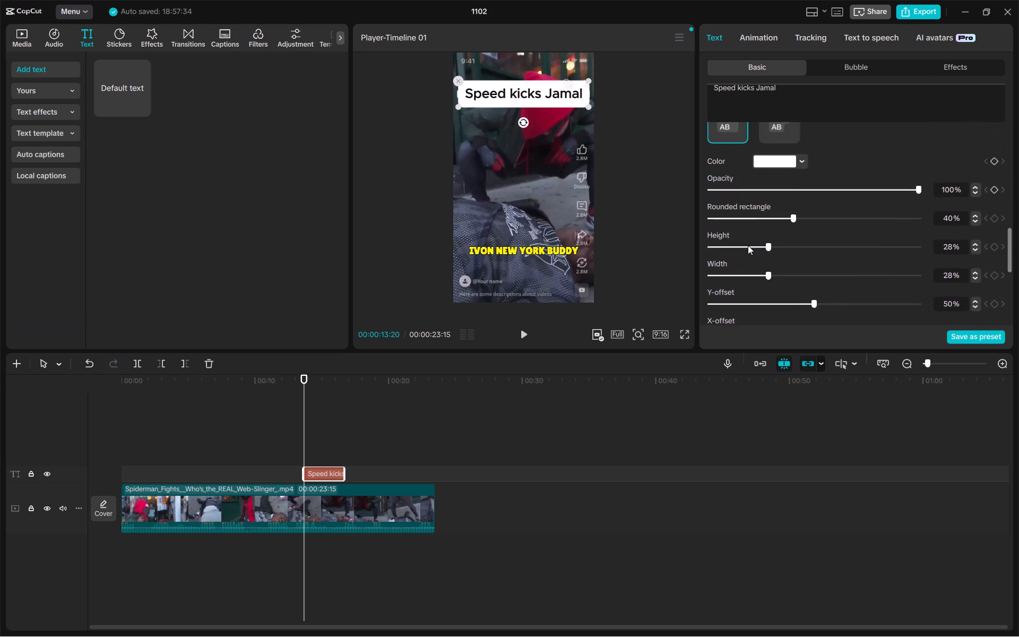
pyautogui.scroll(2, 748, 245)
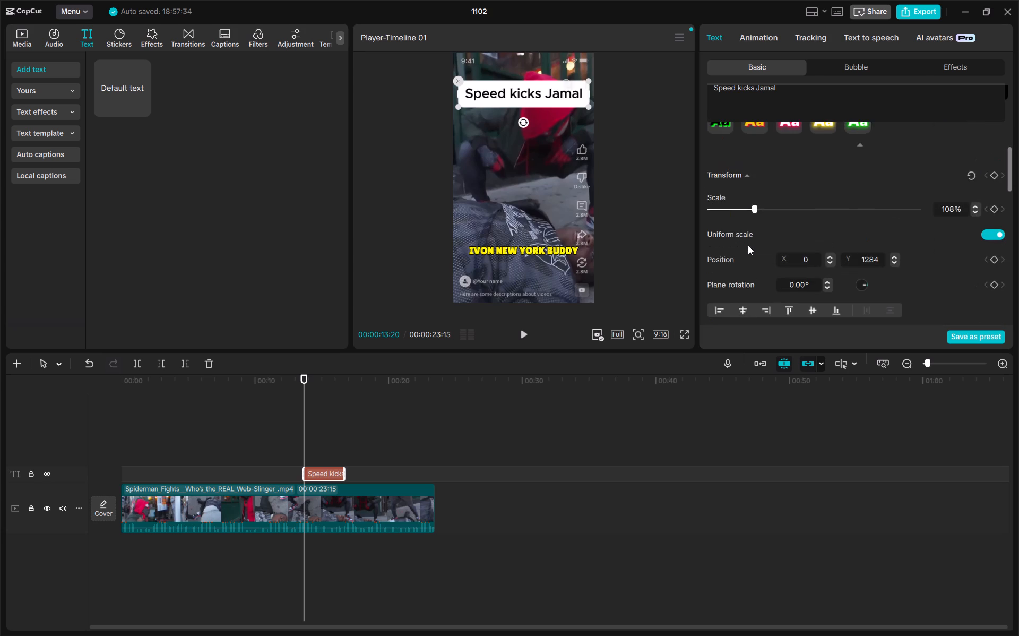
pyautogui.scroll(1, 748, 245)
pyautogui.click(749, 223)
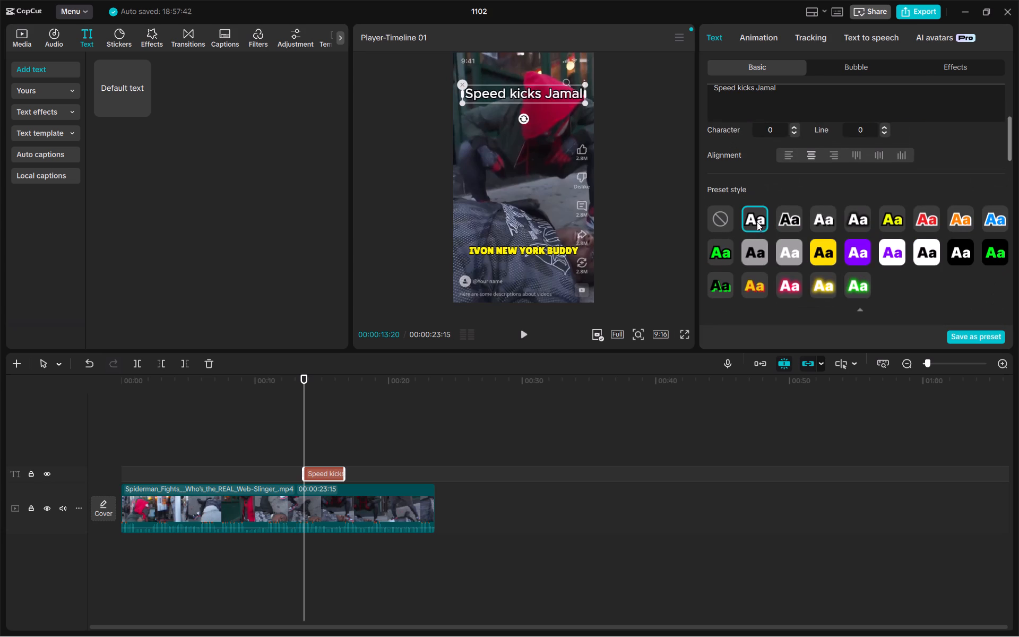
pyautogui.click(798, 226)
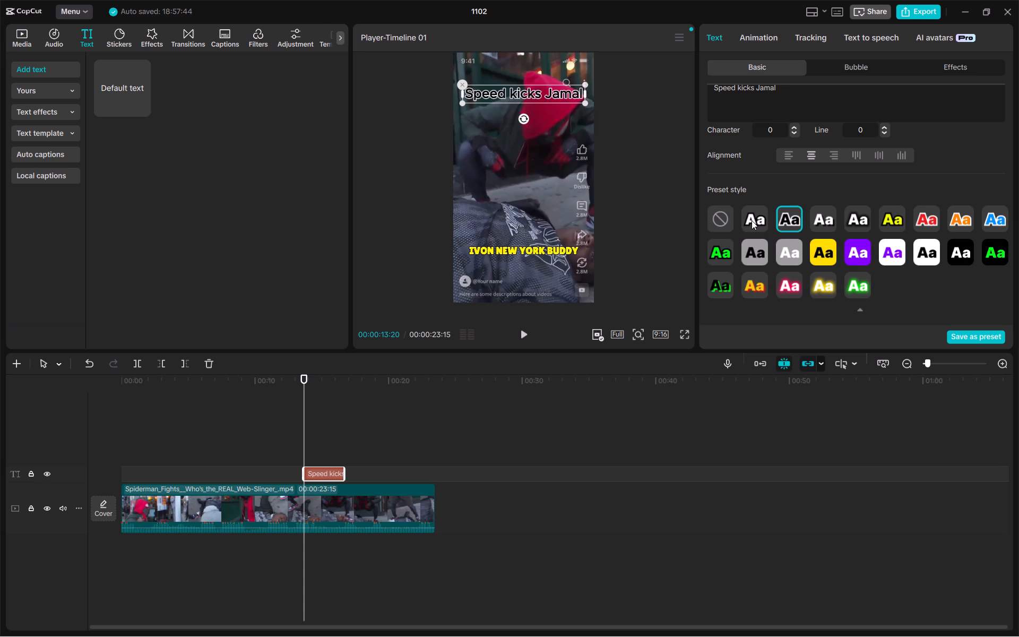
pyautogui.click(752, 220)
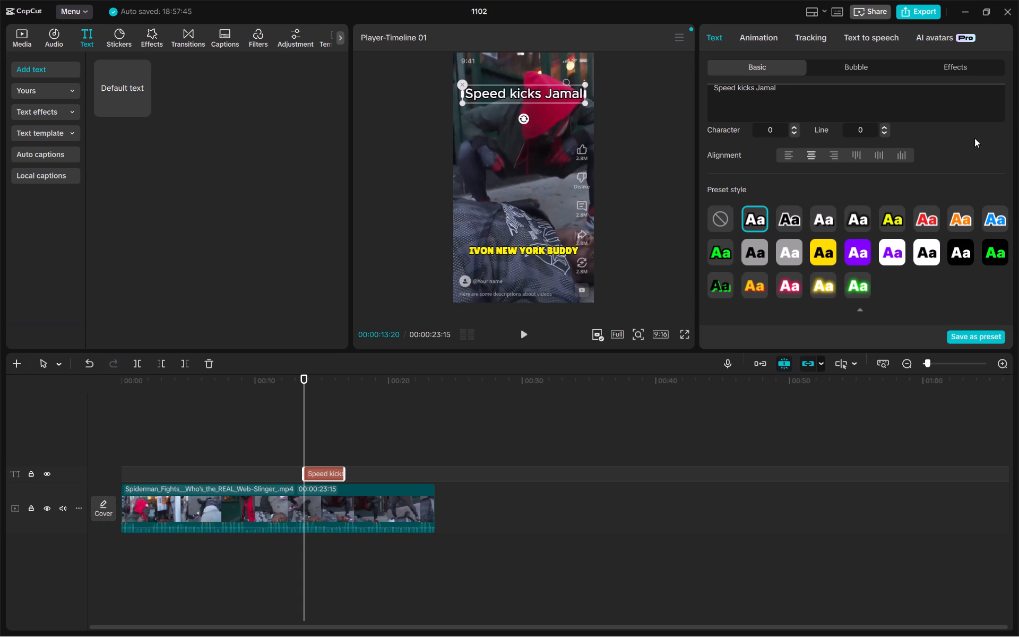
# Enlarge the title to about 114% and move it slightly higher in the frame, to about X 0, Y 1335.
pyautogui.scroll(3, 975, 137)
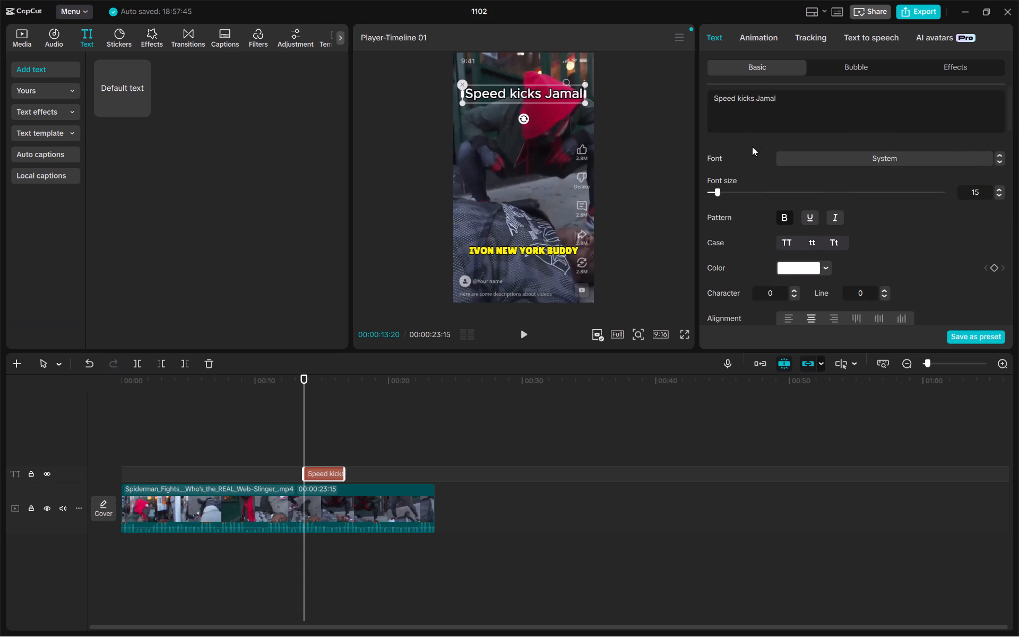
pyautogui.click(726, 143)
pyautogui.click(509, 96)
pyautogui.click(582, 96)
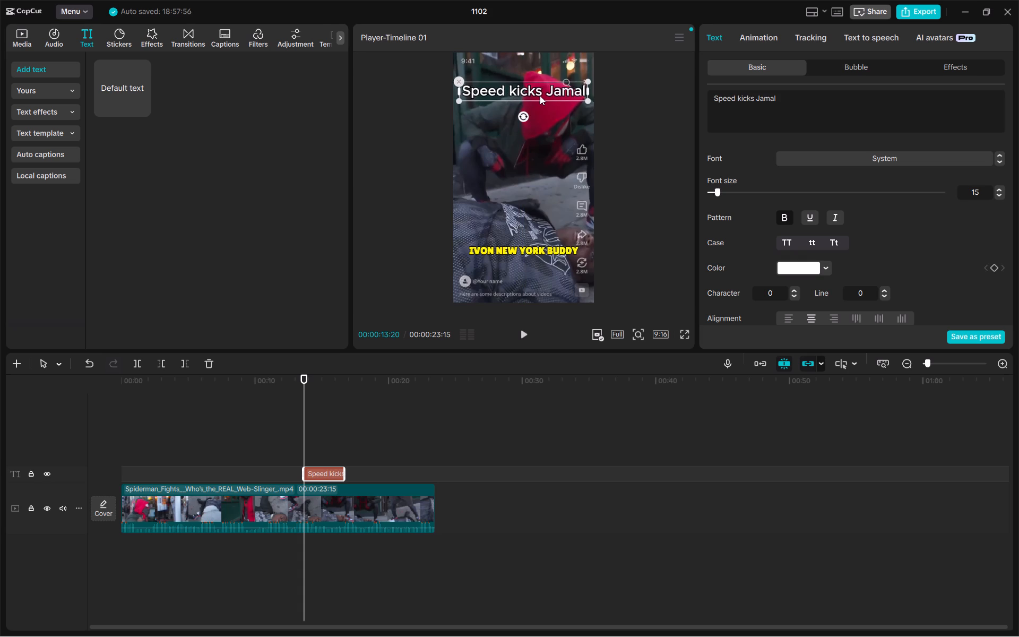
pyautogui.click(540, 96)
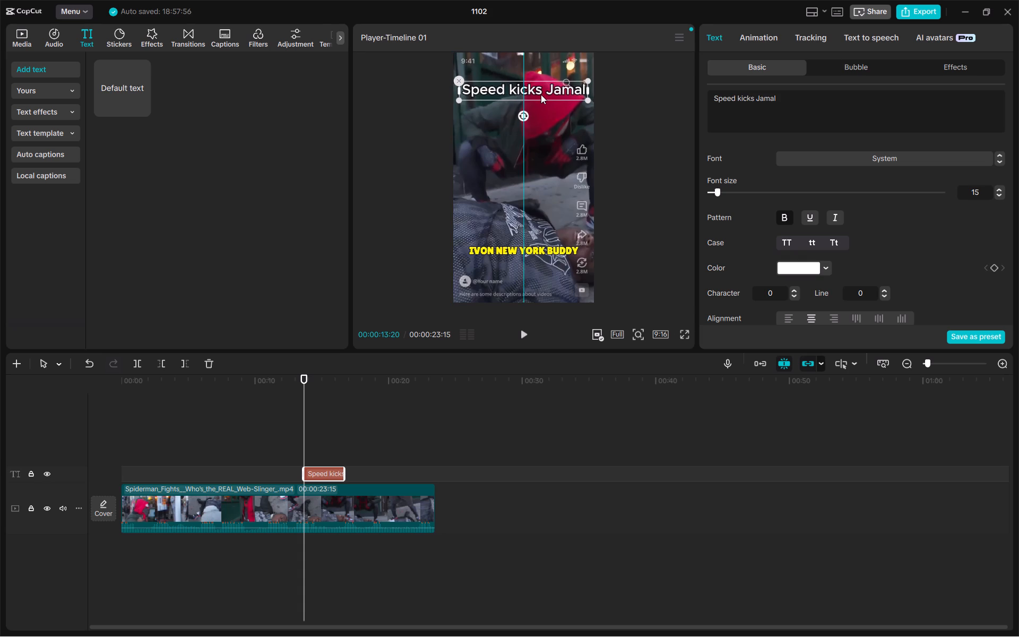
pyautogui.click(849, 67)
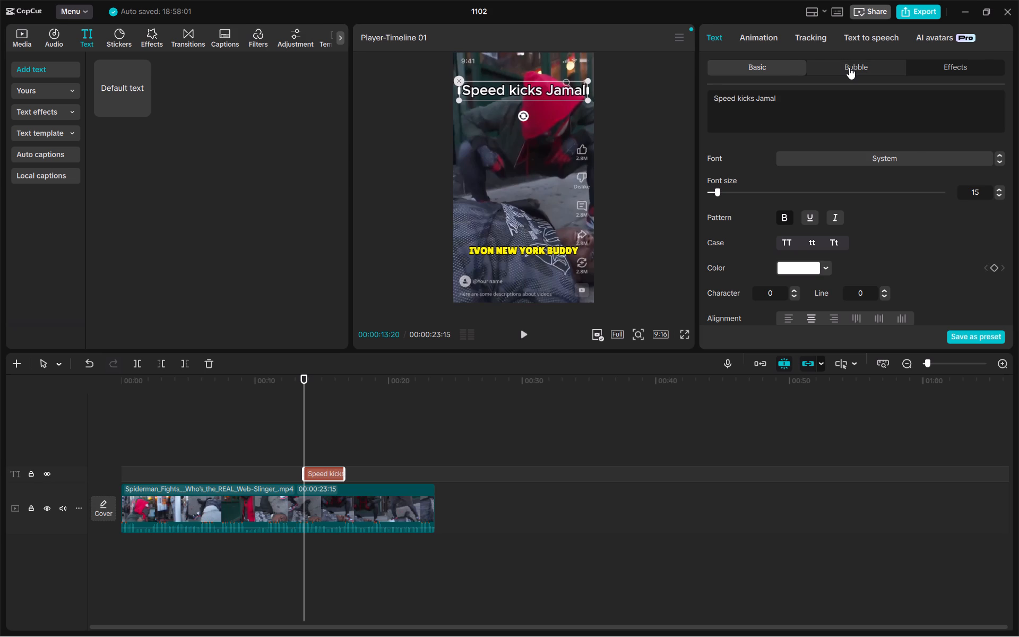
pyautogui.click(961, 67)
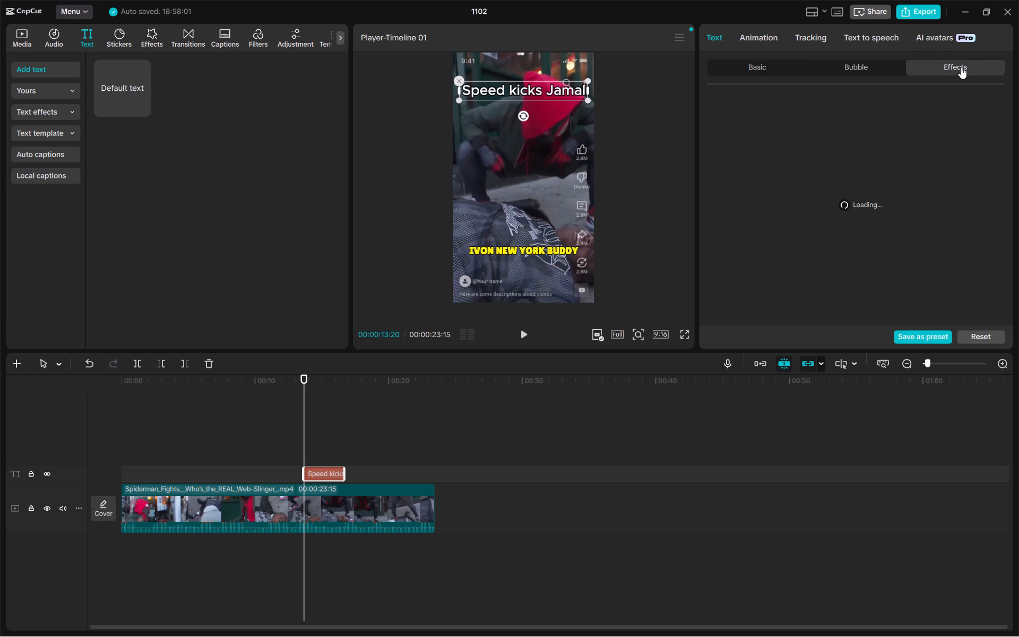
# Move the title clip to the start of the timeline and extend it to the end of the video clip.
pyautogui.click(326, 469)
pyautogui.moveTo(324, 472); pyautogui.dragTo(293, 471)
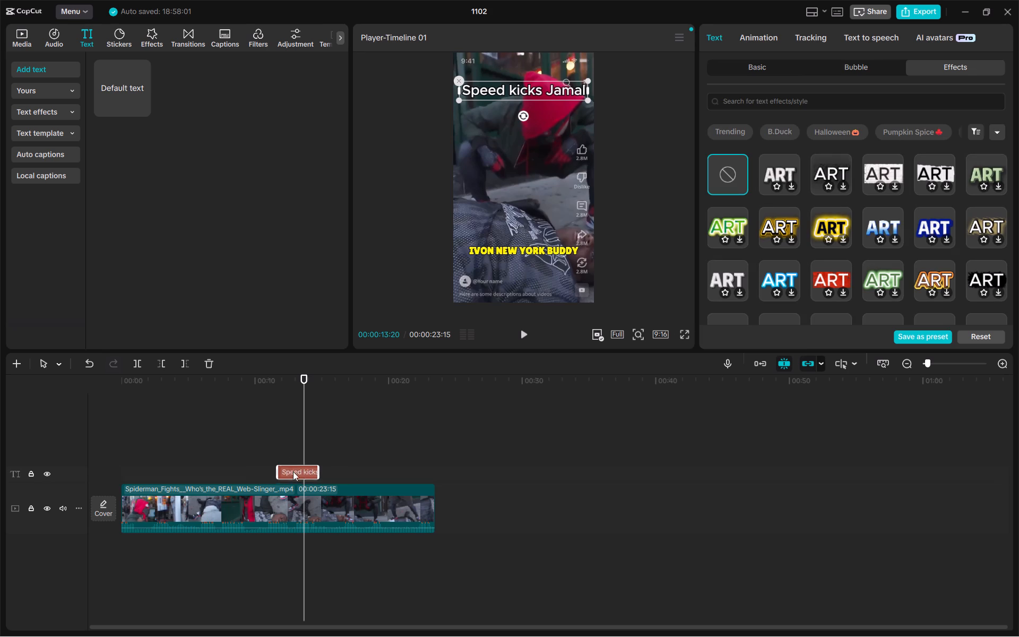
pyautogui.moveTo(293, 471); pyautogui.dragTo(144, 475)
pyautogui.moveTo(163, 473); pyautogui.dragTo(426, 468)
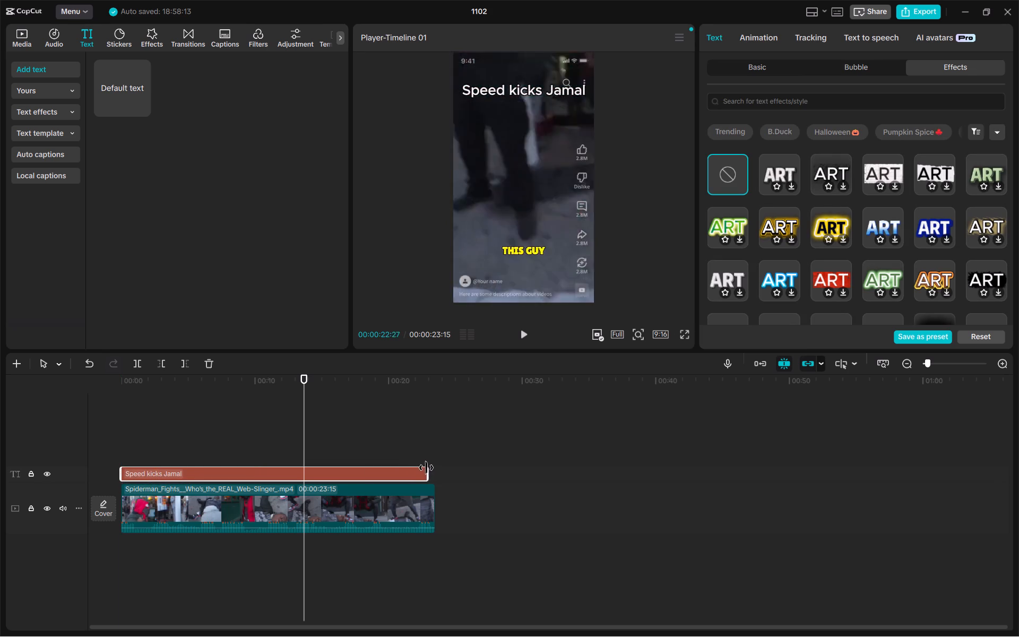
pyautogui.moveTo(426, 468); pyautogui.dragTo(434, 466)
pyautogui.hscroll(1, 769, 184)
# Look through the title's basic text settings, including its transform, blend and stroke thickness.
pyautogui.click(759, 65)
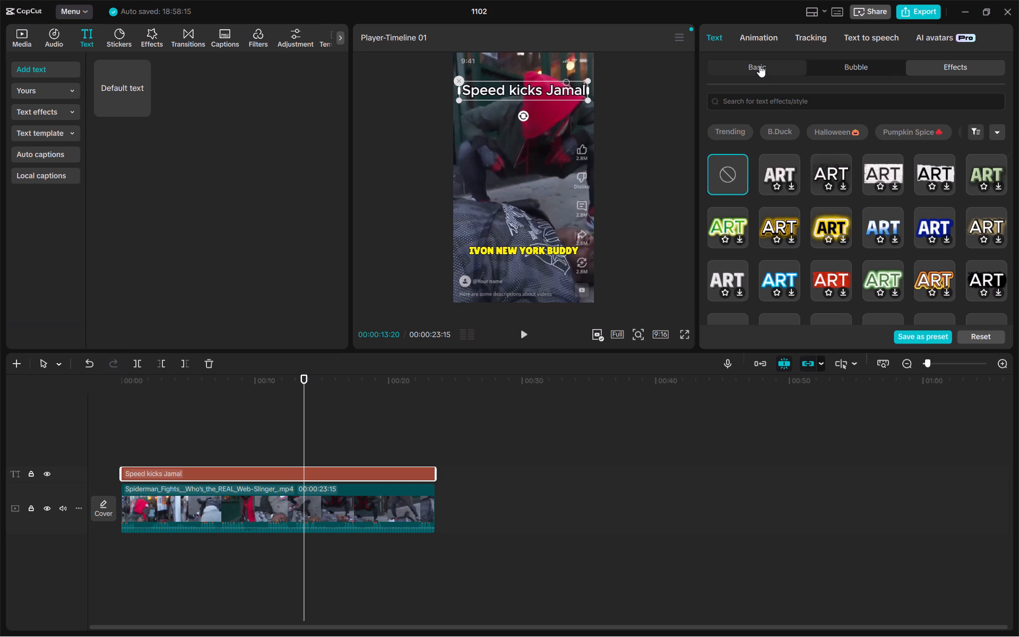
pyautogui.scroll(-1, 887, 215)
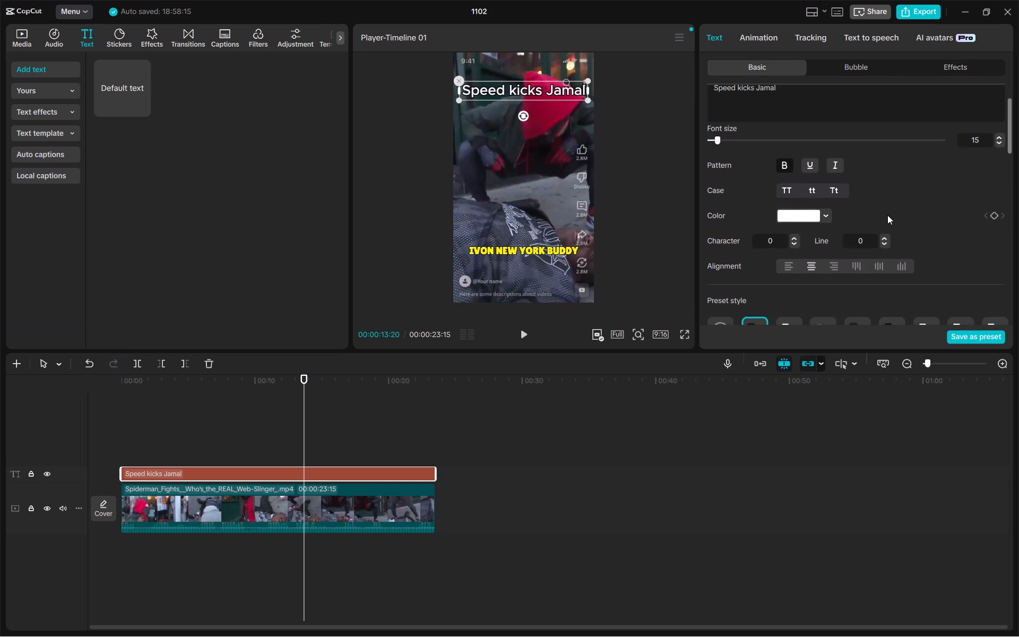
pyautogui.scroll(-2, 887, 215)
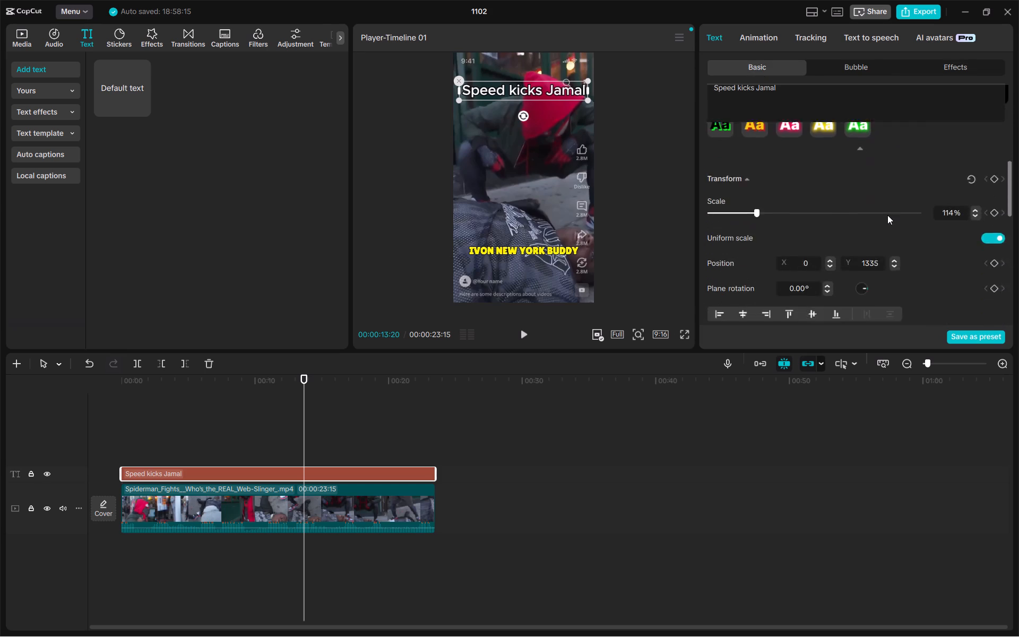
pyautogui.scroll(-2, 887, 215)
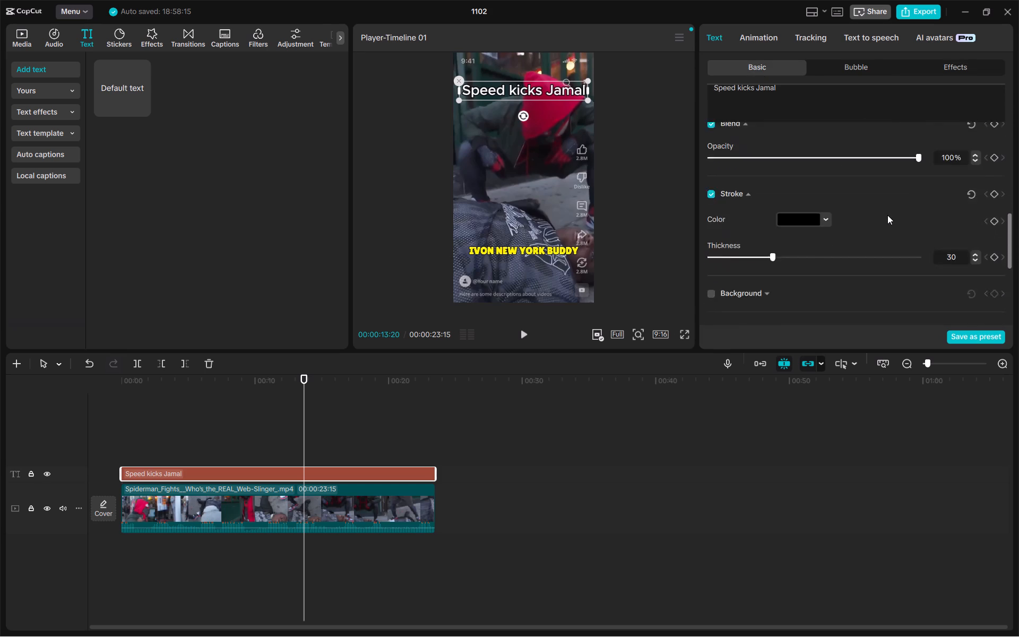
pyautogui.scroll(-1, 887, 215)
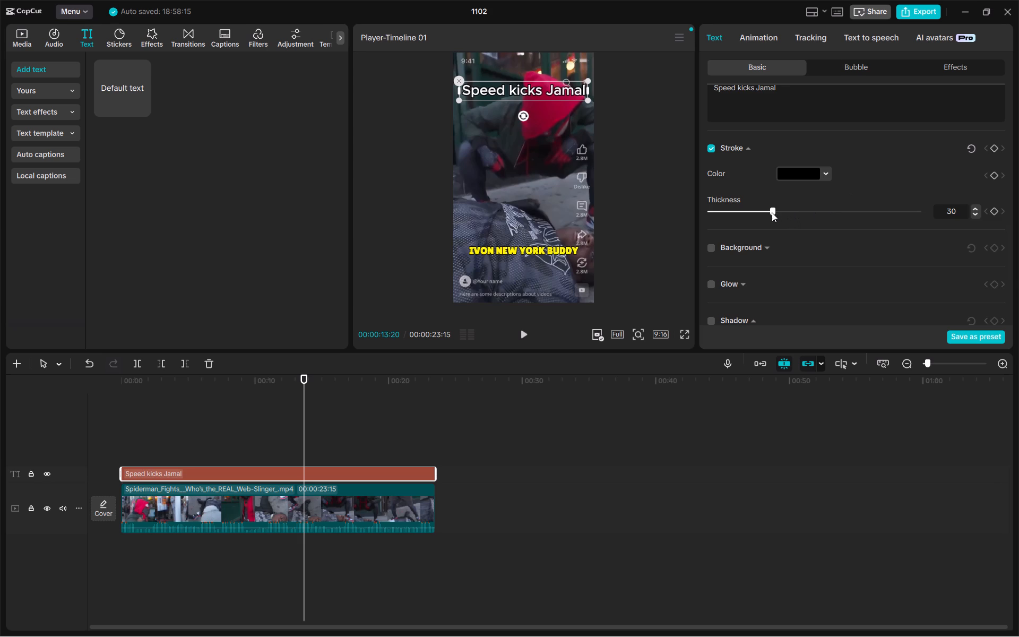
pyautogui.click(774, 211)
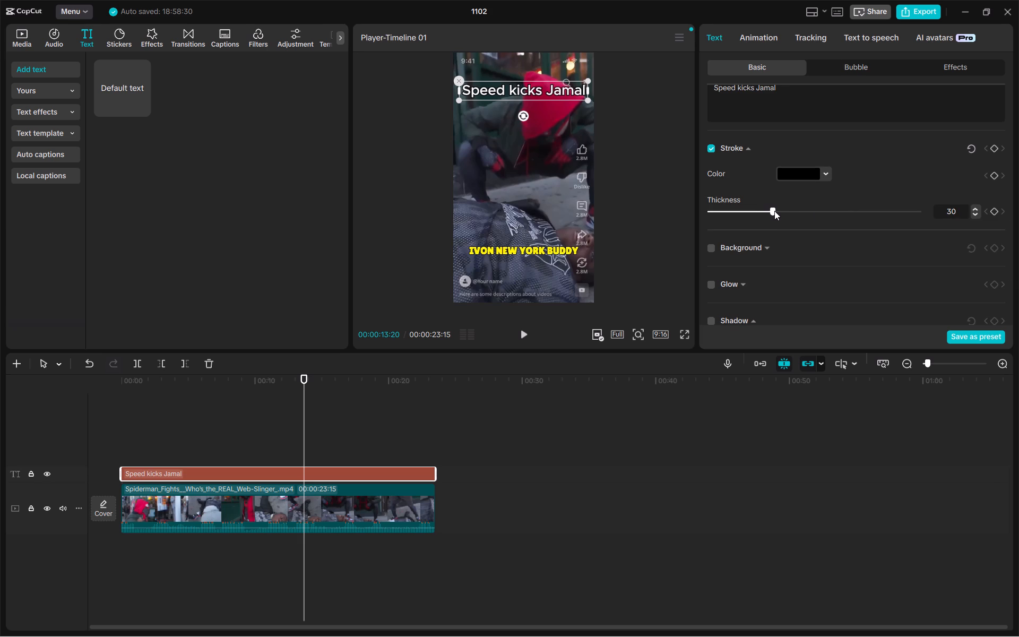
pyautogui.scroll(1, 798, 242)
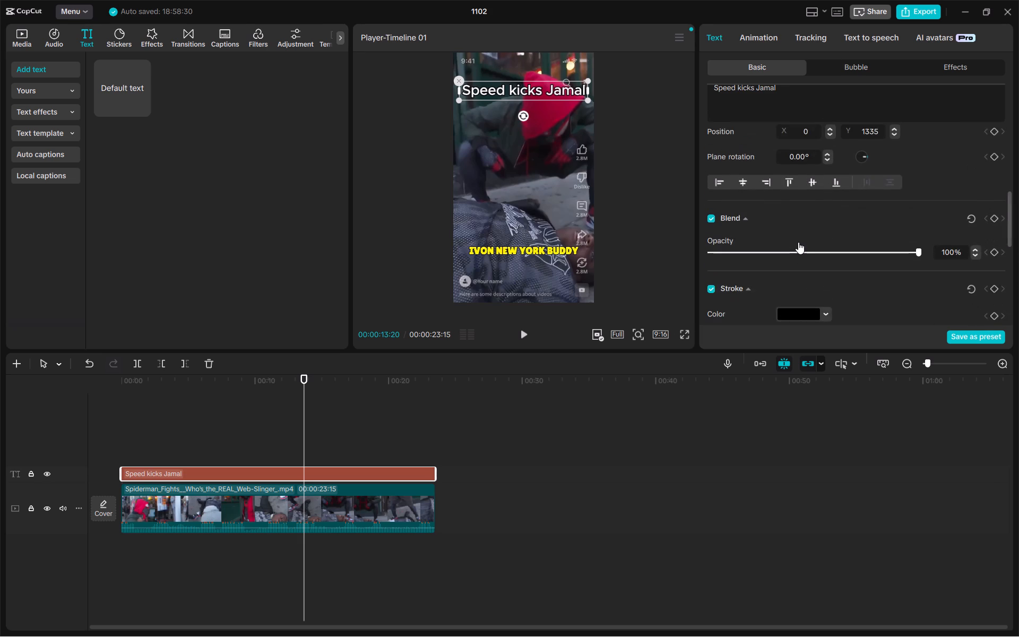
pyautogui.scroll(1, 798, 242)
pyautogui.hscroll(1, 798, 242)
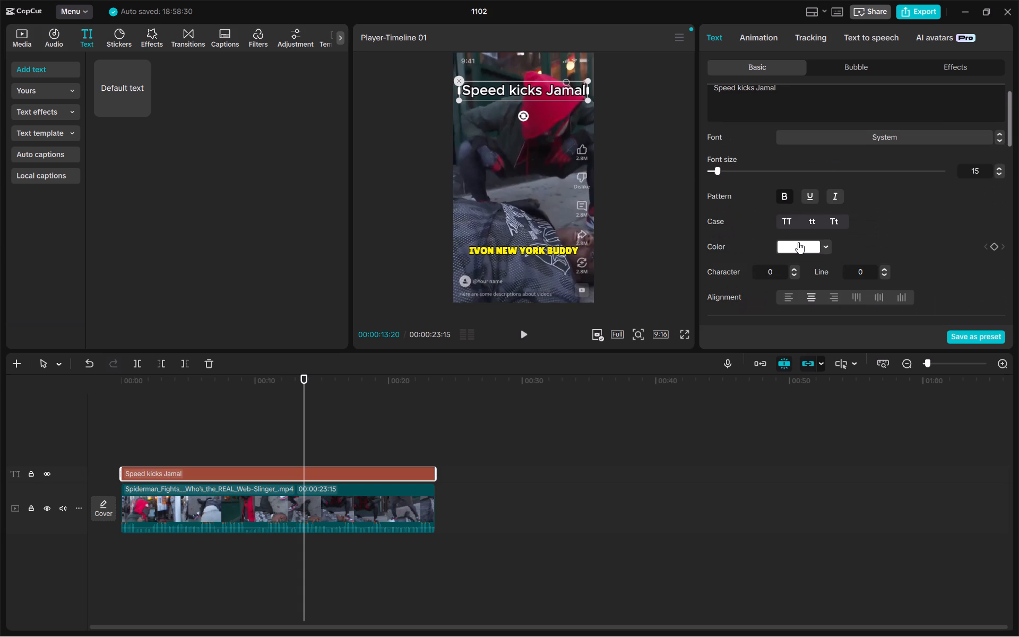
pyautogui.hscroll(1, 798, 242)
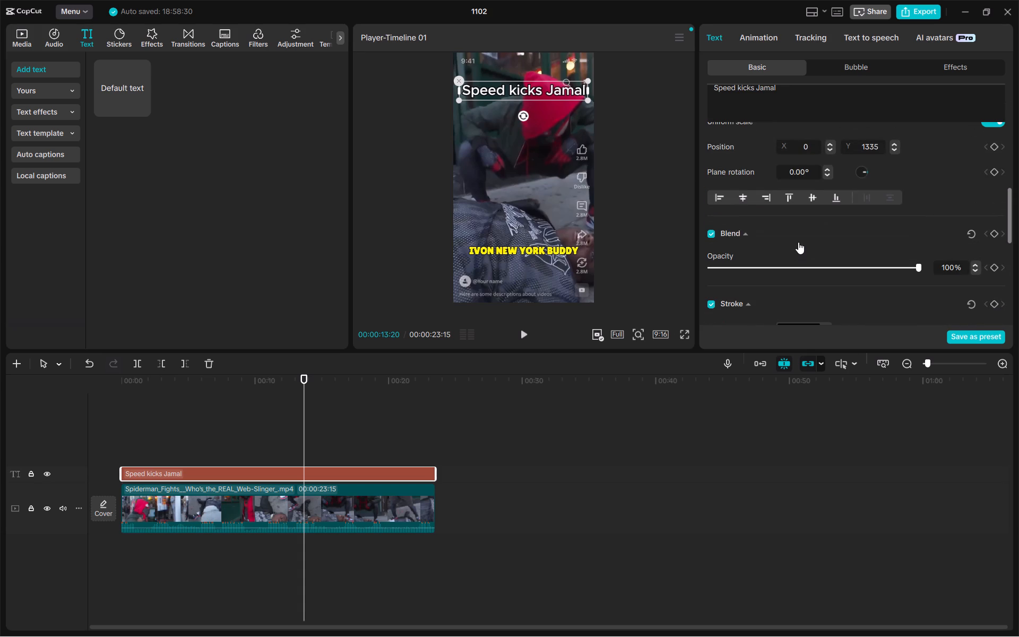
# Turn off blending and the stroke on the title.
pyautogui.click(710, 230)
pyautogui.scroll(-1, 710, 230)
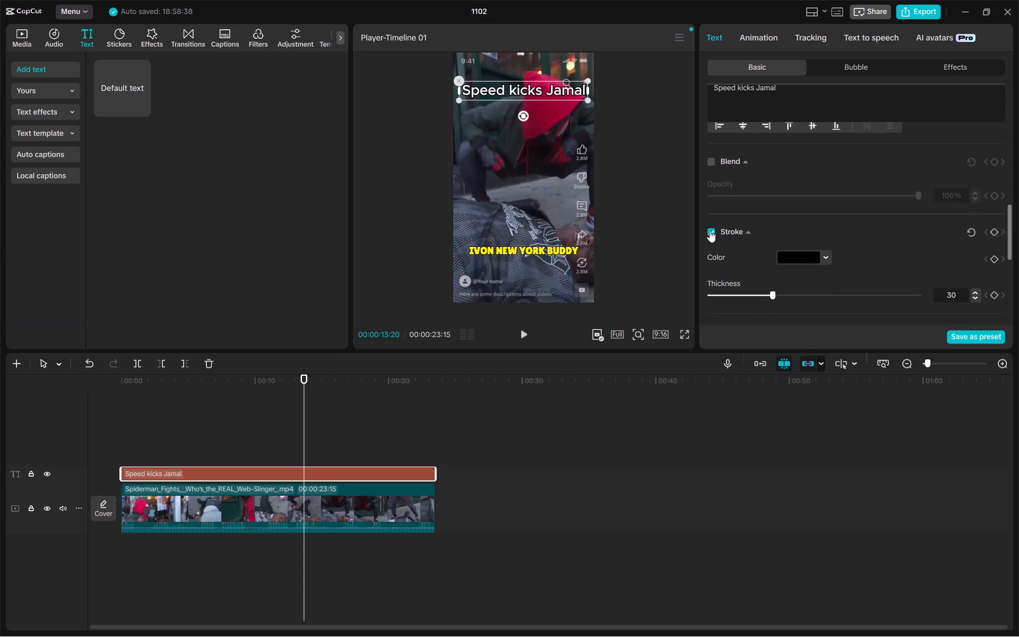
pyautogui.scroll(-1, 710, 230)
pyautogui.click(710, 230)
# Turn on a black background behind the title.
pyautogui.scroll(-1, 710, 230)
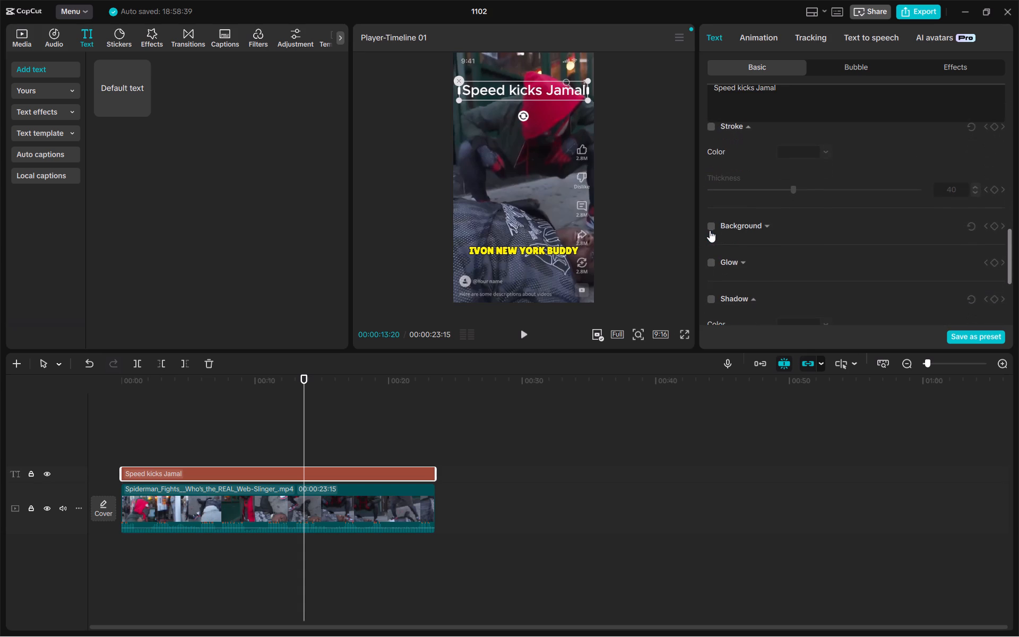
pyautogui.scroll(-1, 710, 230)
pyautogui.click(710, 230)
pyautogui.click(710, 221)
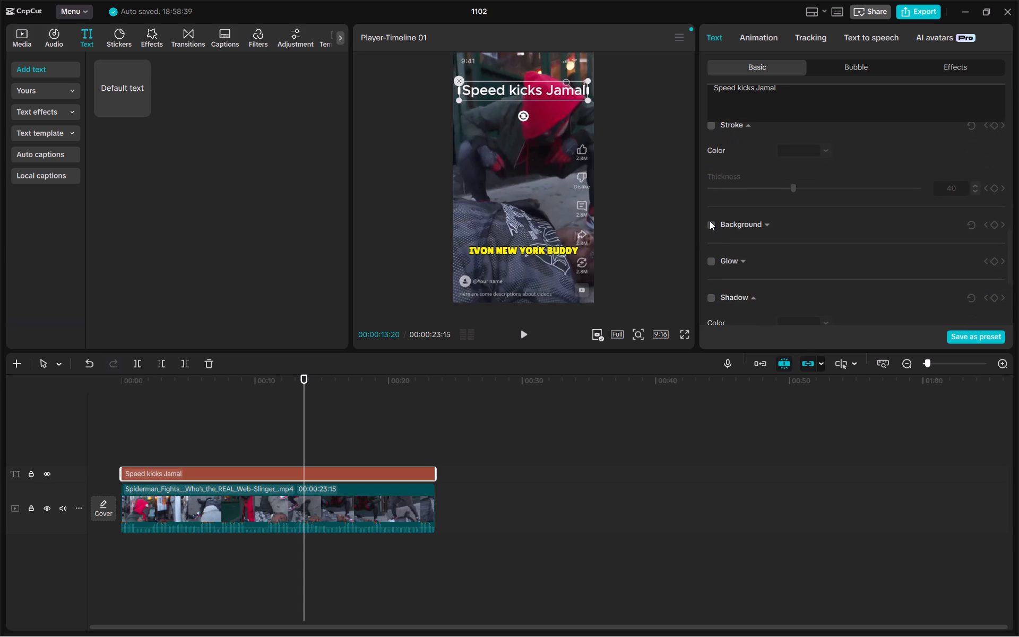
pyautogui.click(711, 226)
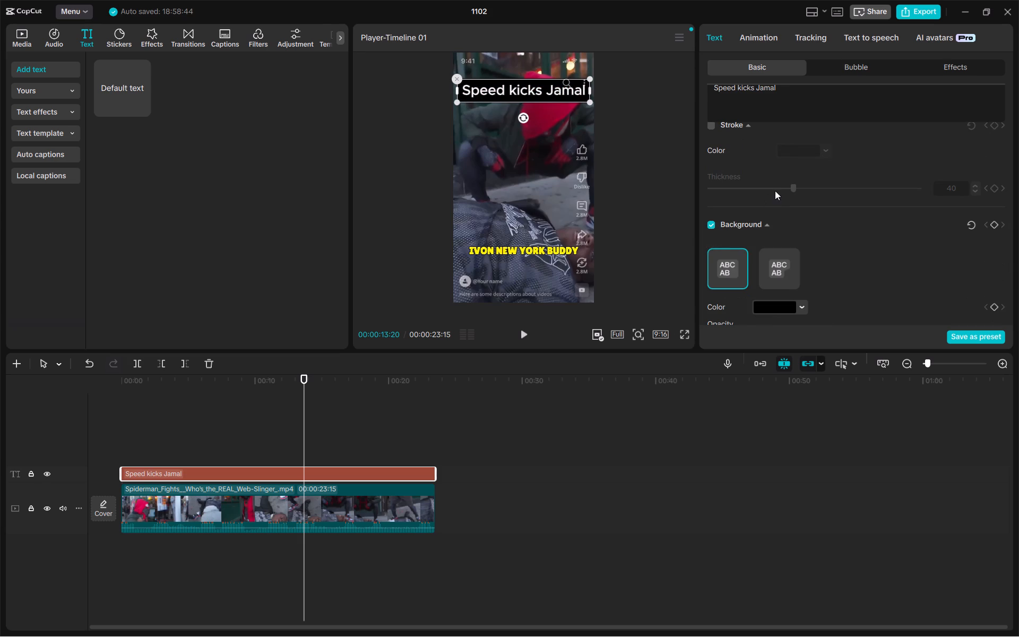
# Apply the preset style with white letters and a thin black outline to the "Speed kicks Jamal" title.
pyautogui.scroll(-2, 778, 208)
pyautogui.scroll(1, 778, 208)
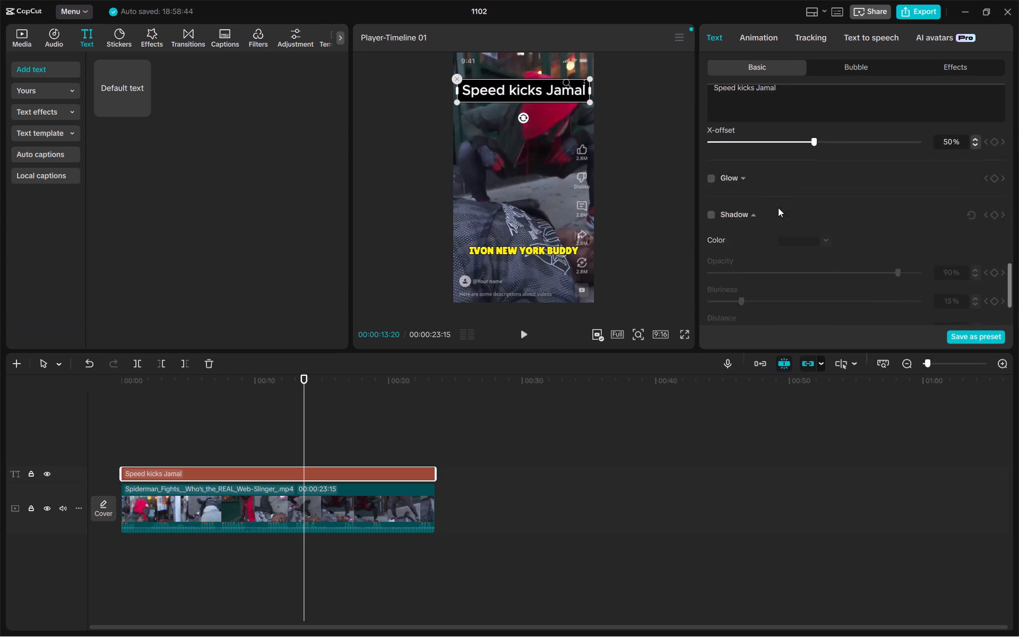
pyautogui.scroll(1, 778, 208)
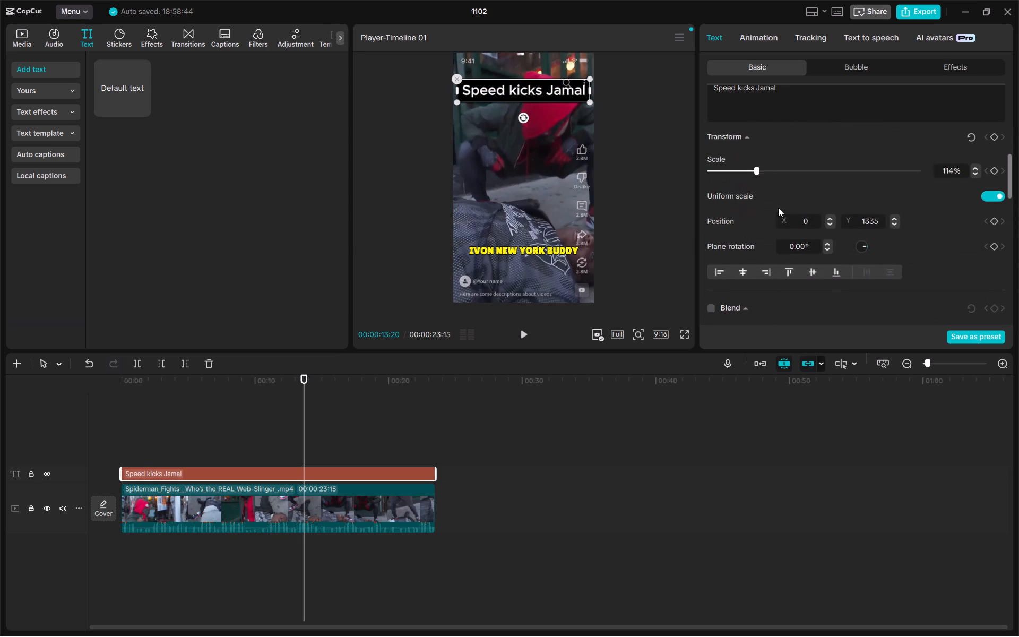
pyautogui.scroll(2, 778, 208)
pyautogui.click(758, 206)
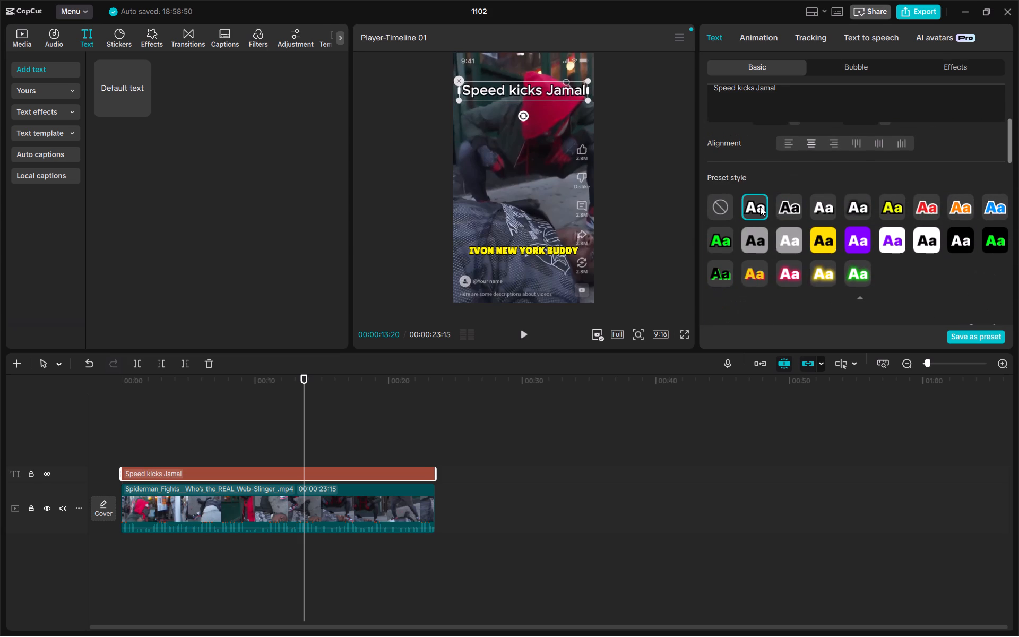
pyautogui.click(779, 206)
pyautogui.click(760, 210)
pyautogui.click(304, 176)
# Play the video from the start to check the title's new style over the clip.
pyautogui.moveTo(303, 375); pyautogui.dragTo(119, 356)
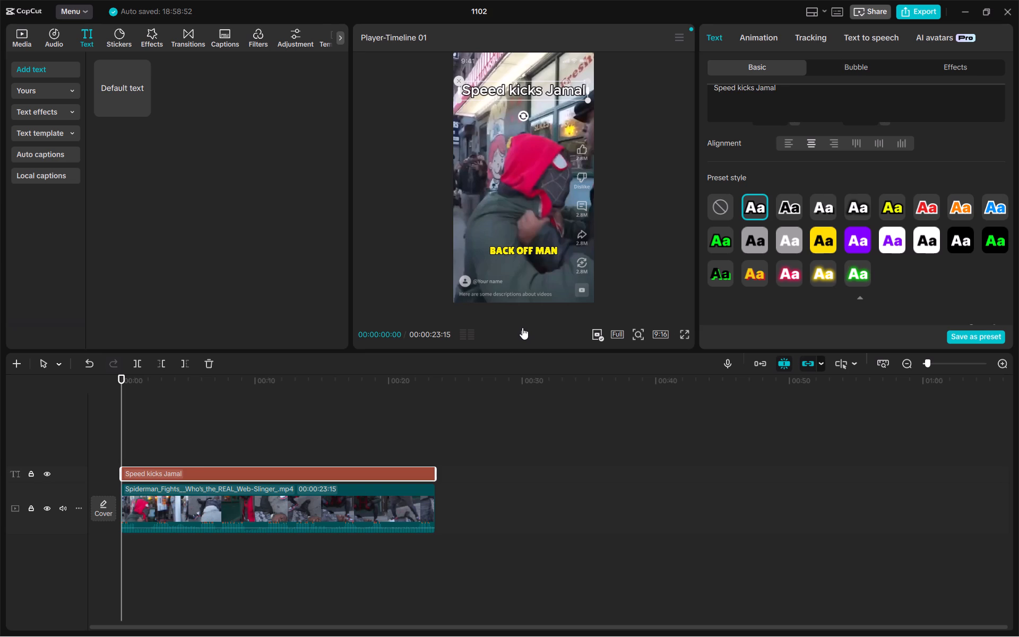
pyautogui.click(522, 328)
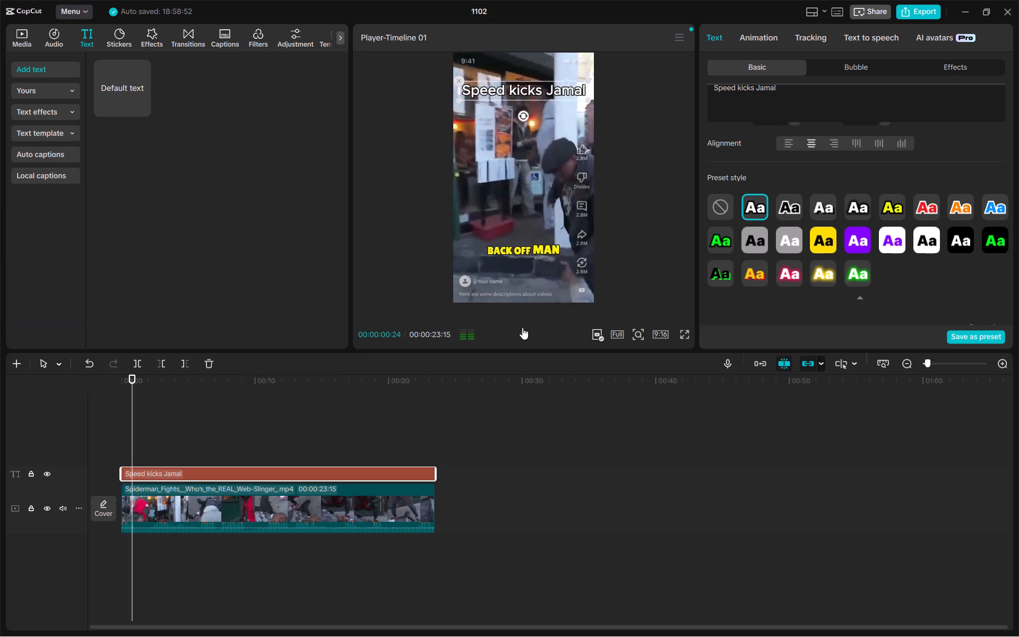
pyautogui.click(400, 225)
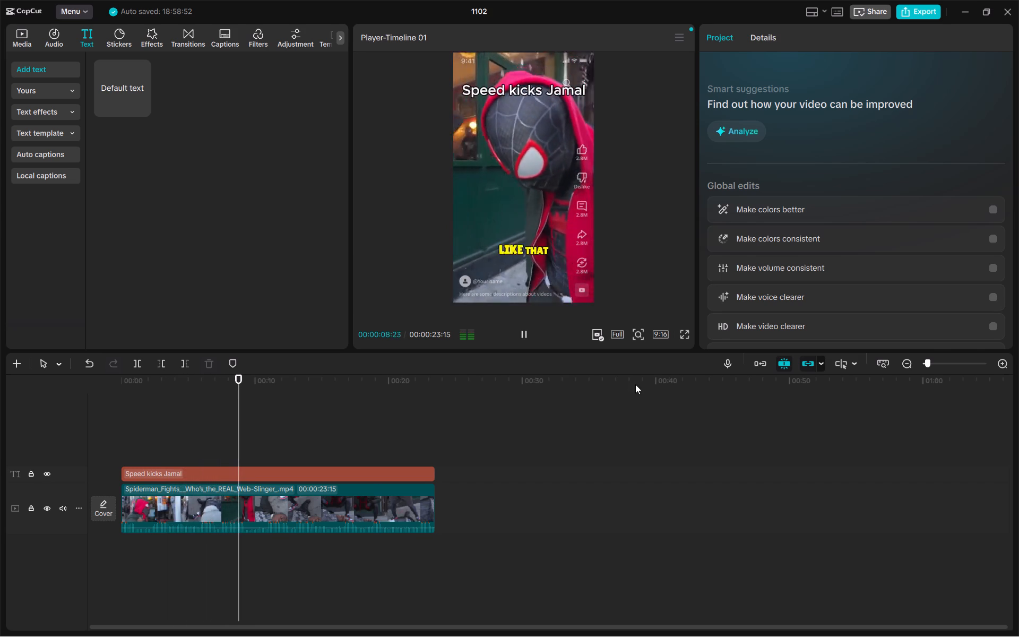
# Add a space after "Jamal" at the end of the title text.
pyautogui.click(543, 89)
pyautogui.click(793, 98)
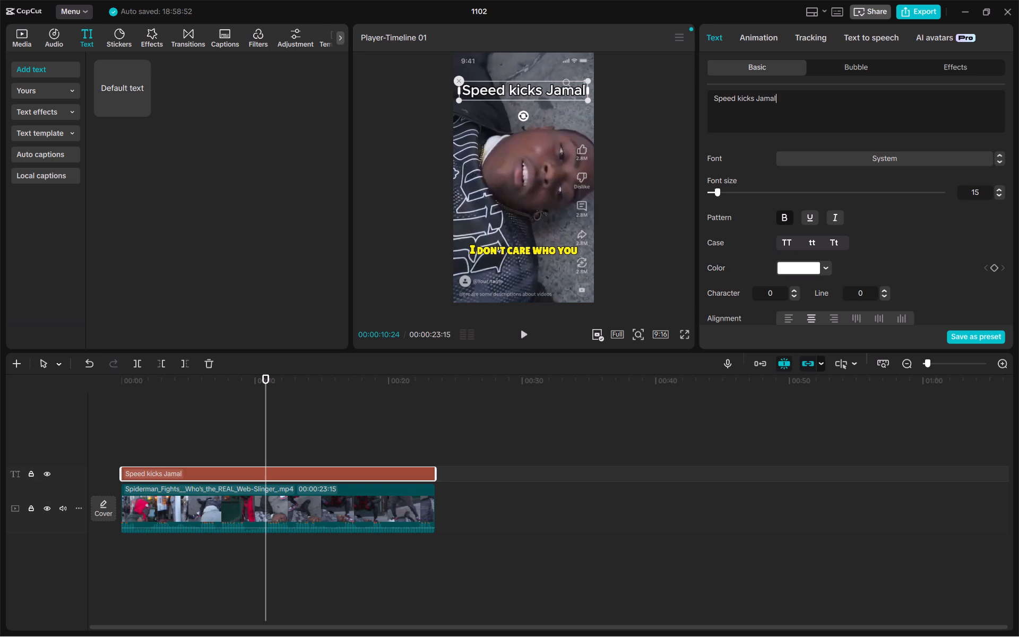
pyautogui.press('space')
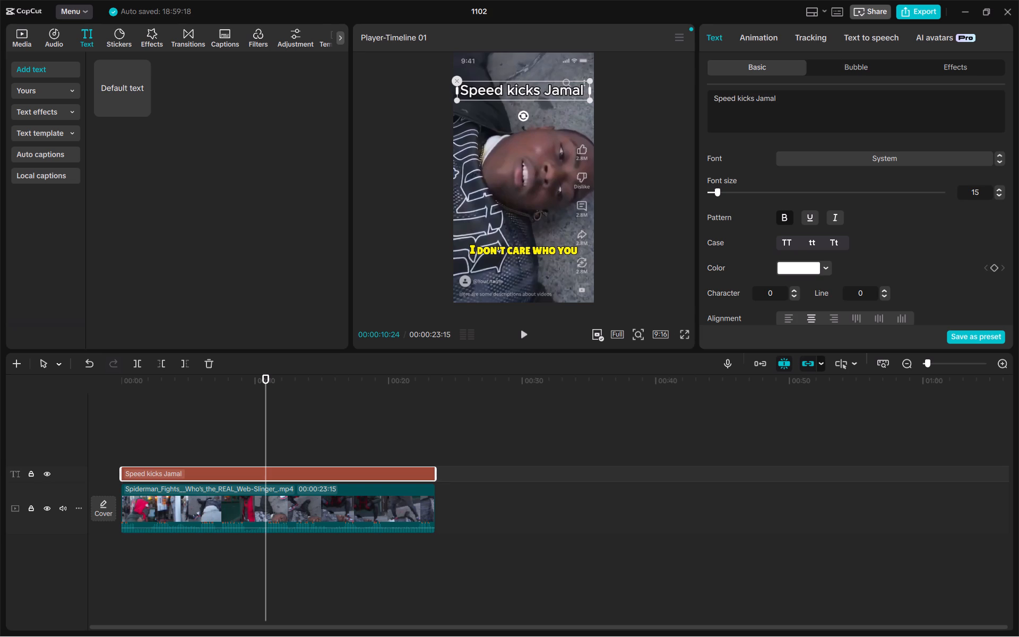
# Look through the font list and the title's basic text settings for a way to add an emoji.
pyautogui.scroll(-1, 761, 193)
pyautogui.click(826, 157)
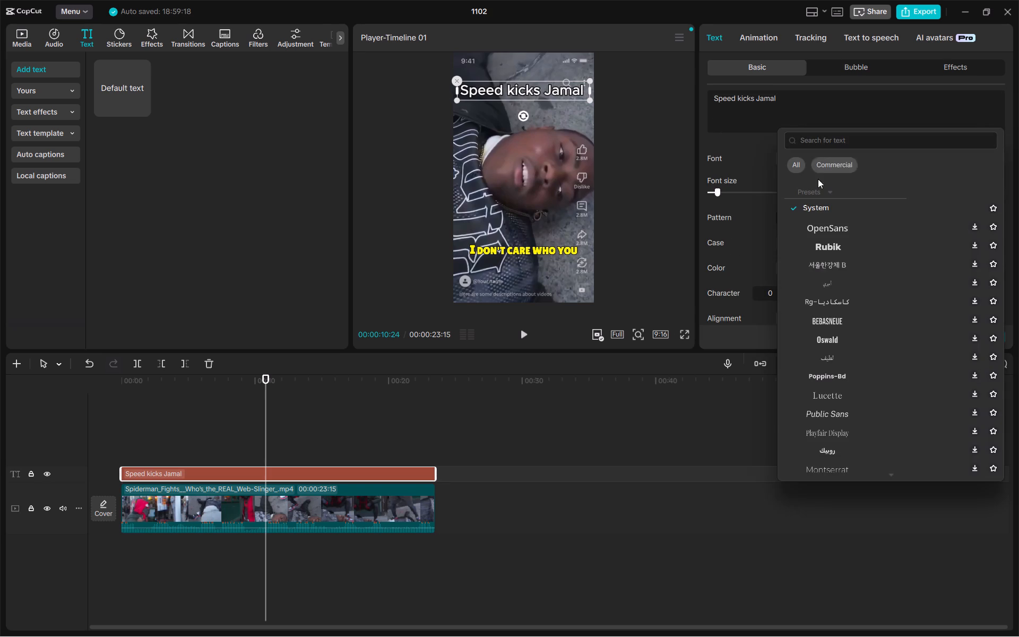
pyautogui.scroll(-1, 823, 265)
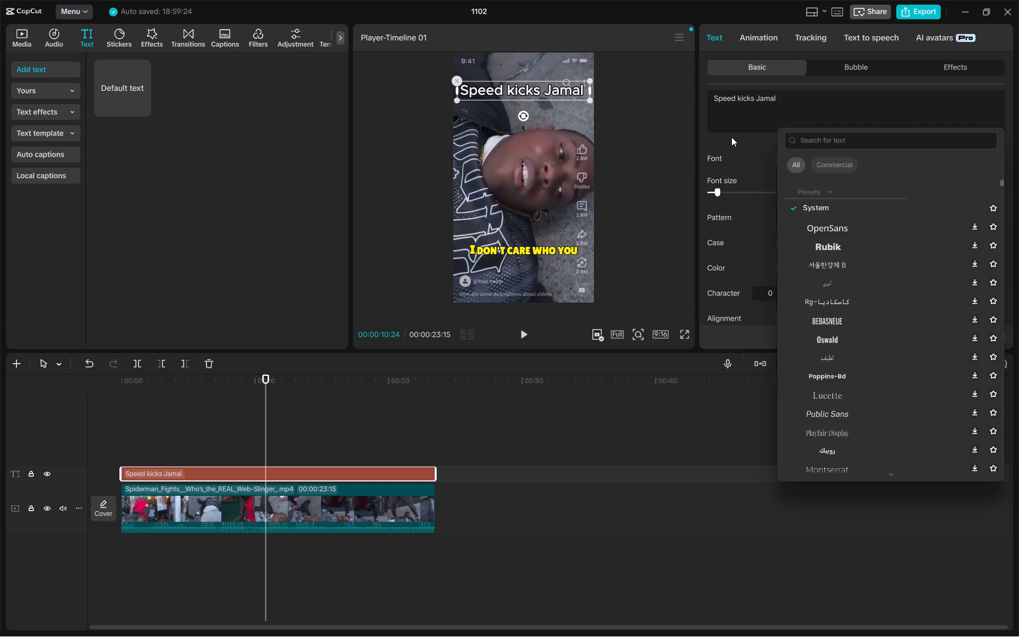
pyautogui.click(731, 137)
pyautogui.scroll(-3, 772, 188)
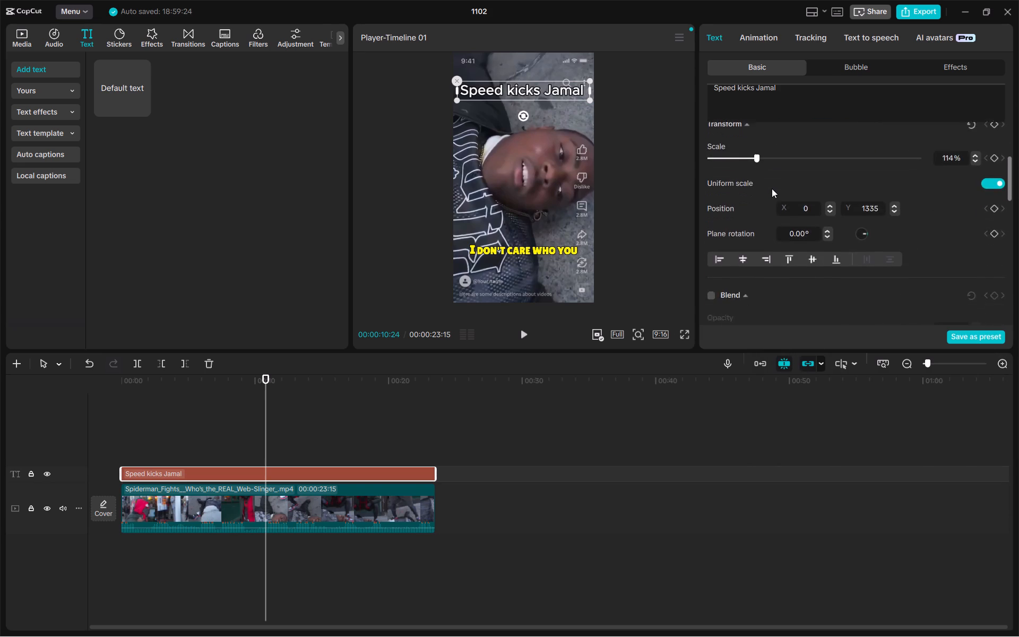
pyautogui.scroll(-5, 772, 188)
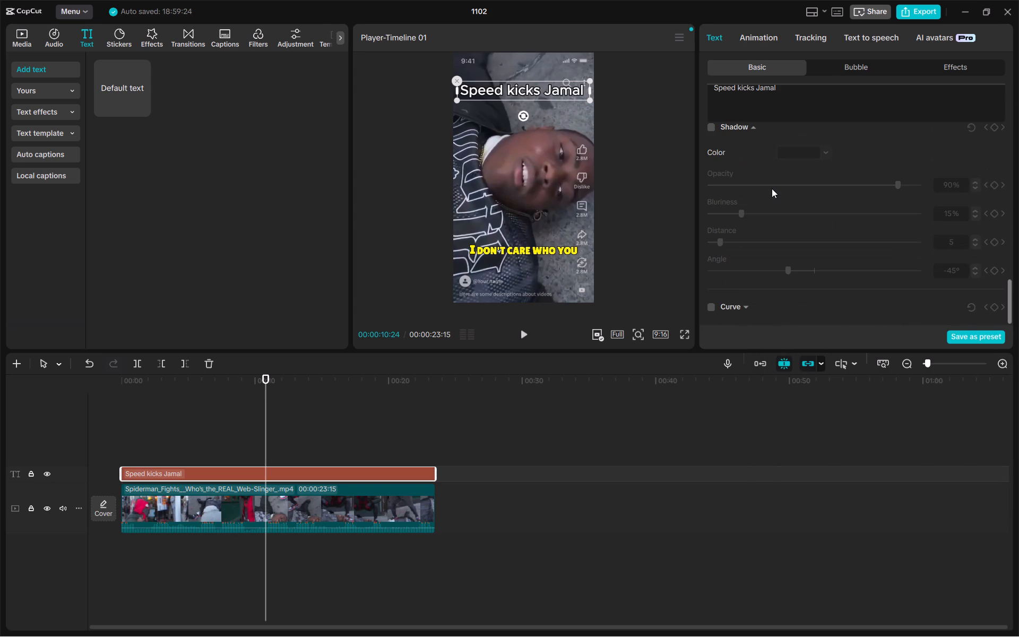
pyautogui.scroll(-2, 772, 188)
# Switch to Microsoft Edge, search the web for "how to add emoji in text in capcut pc" and read the instructions.
pyautogui.click(444, 631)
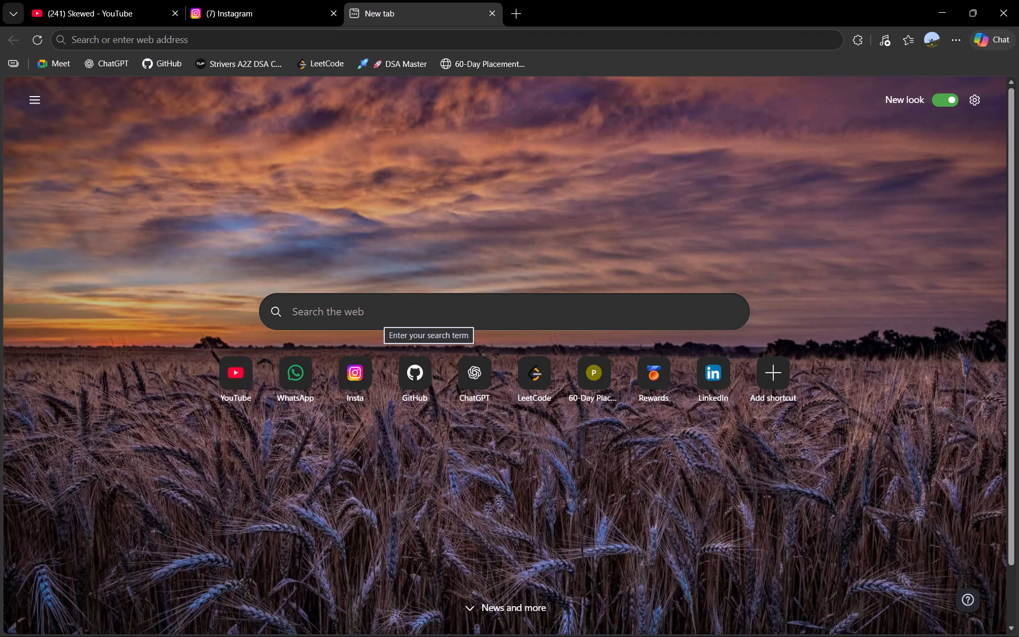
pyautogui.moveTo(415, 291); pyautogui.dragTo(394, 330)
pyautogui.moveTo(394, 330); pyautogui.dragTo(417, 313)
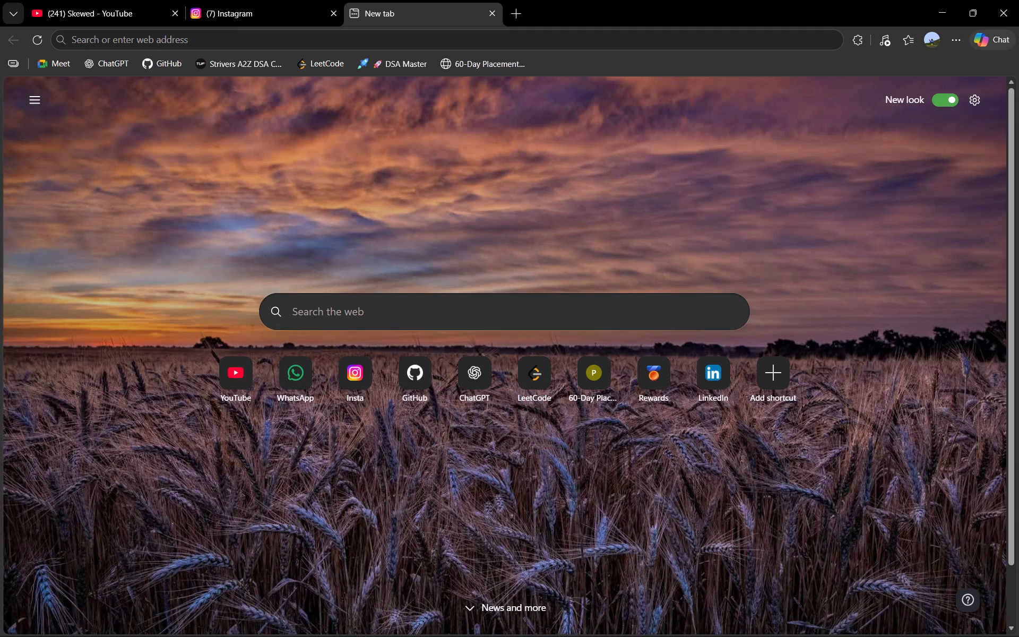
pyautogui.click(417, 313)
pyautogui.write('how to add em')
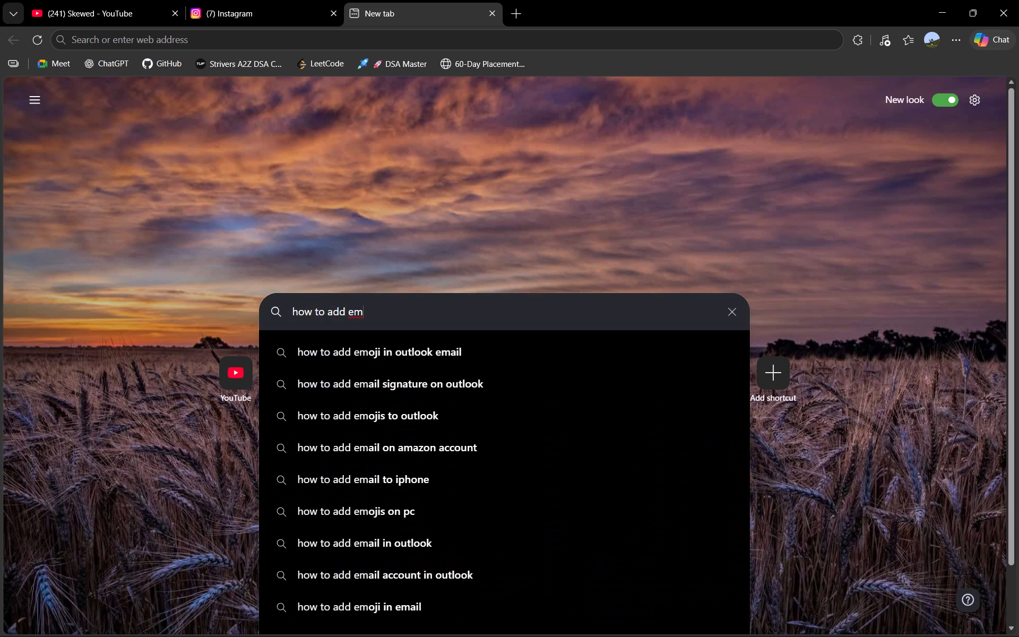
pyautogui.press('o')
pyautogui.write('jis in capci')
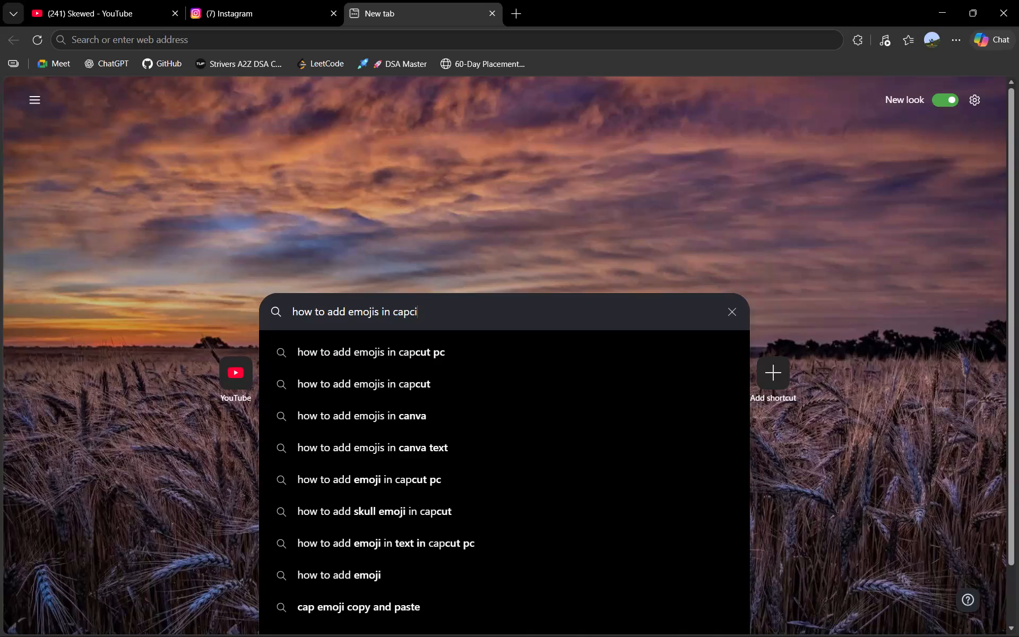
pyautogui.press('BackSpace')
pyautogui.write('ut text')
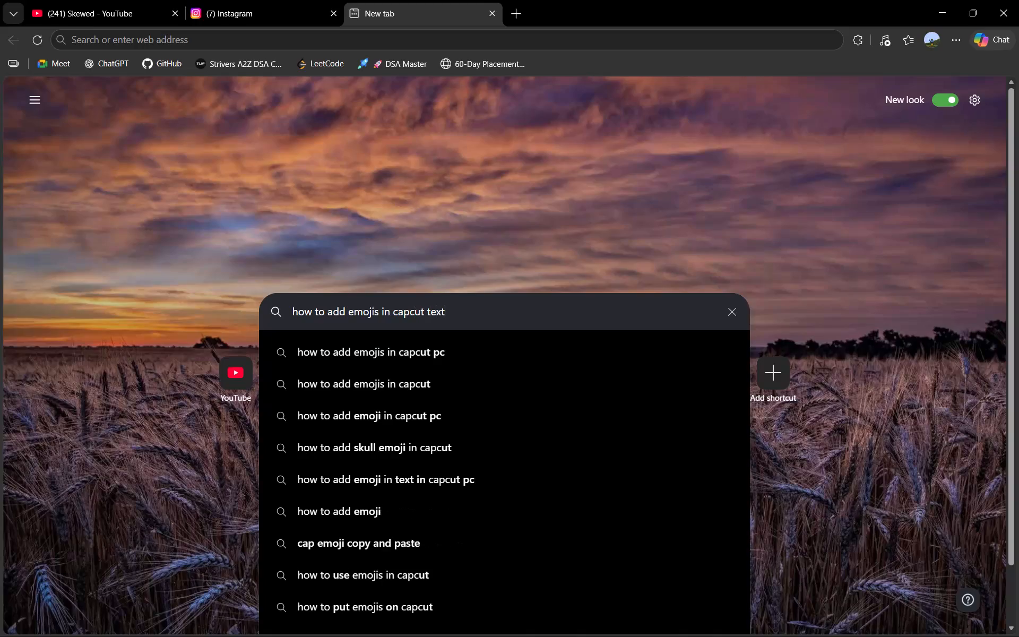
pyautogui.press('Down')
pyautogui.press('Return')
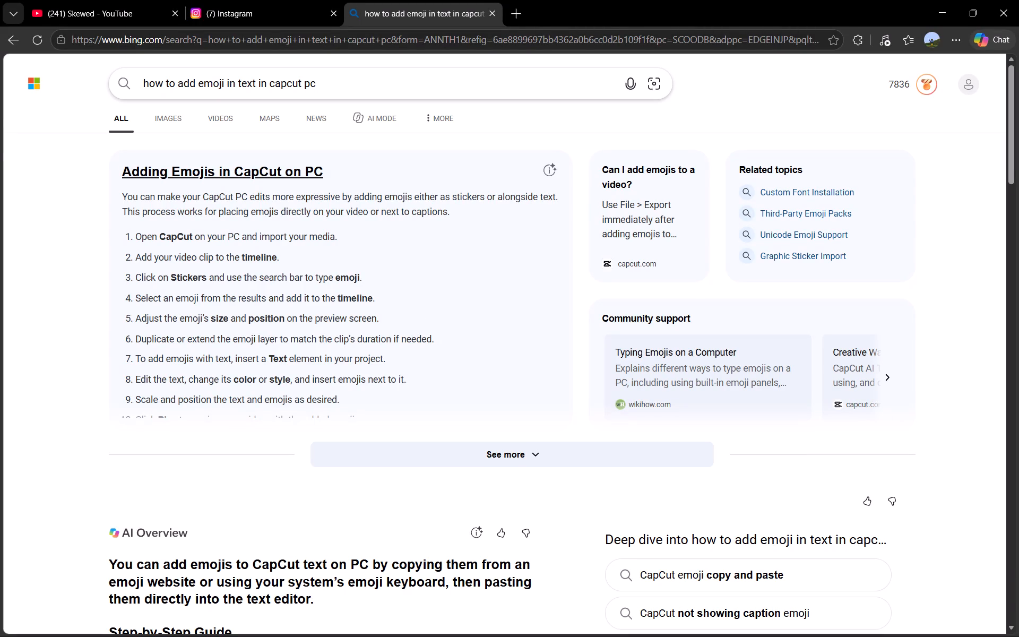
pyautogui.scroll(-1, 208, 259)
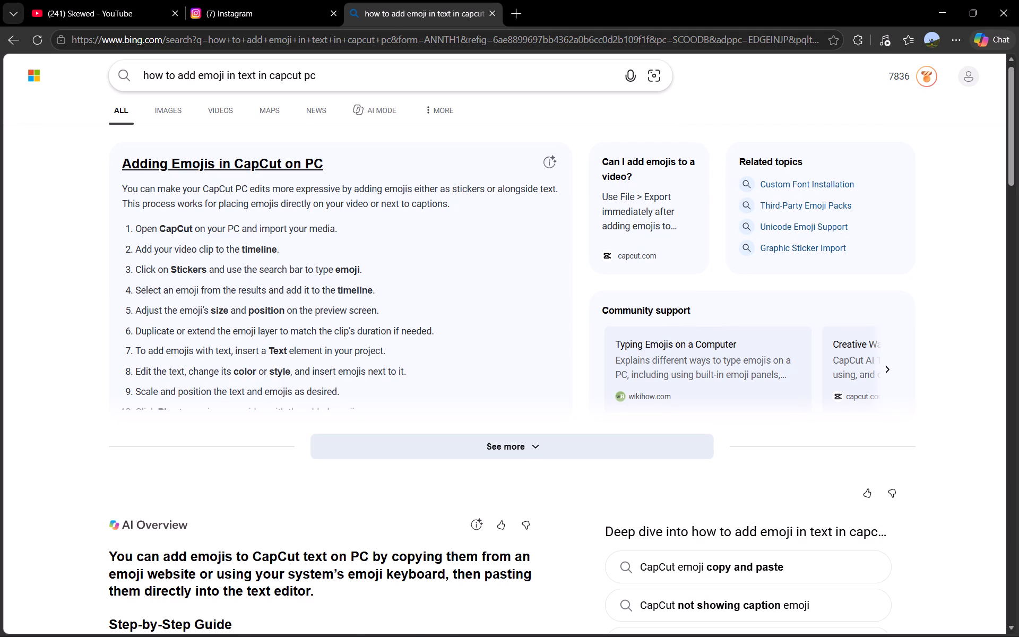
# Return to CapCut and search the sticker library for "emojis".
pyautogui.click(666, 621)
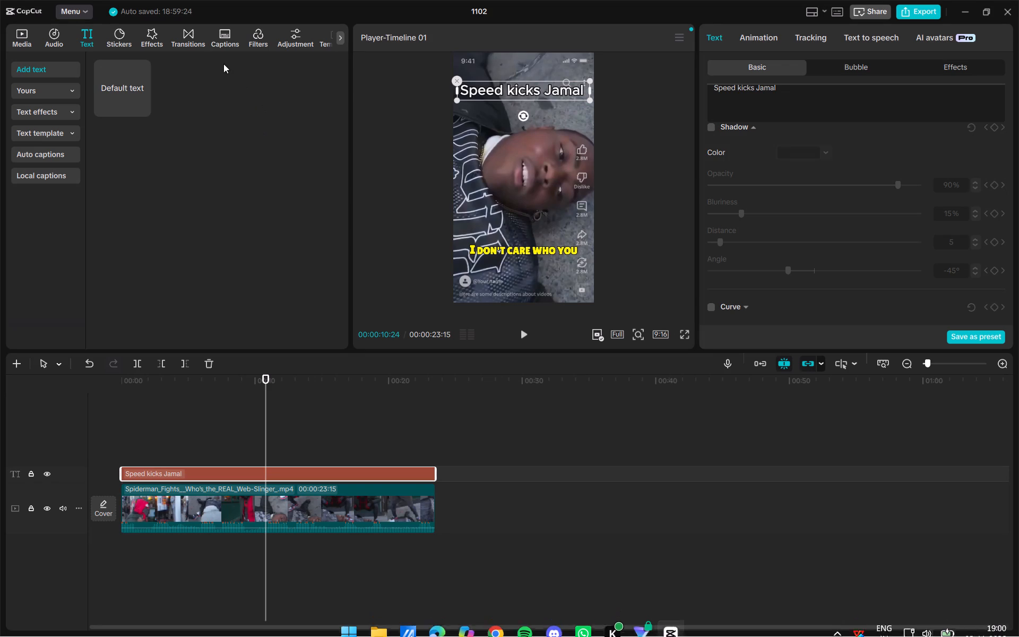
pyautogui.click(125, 37)
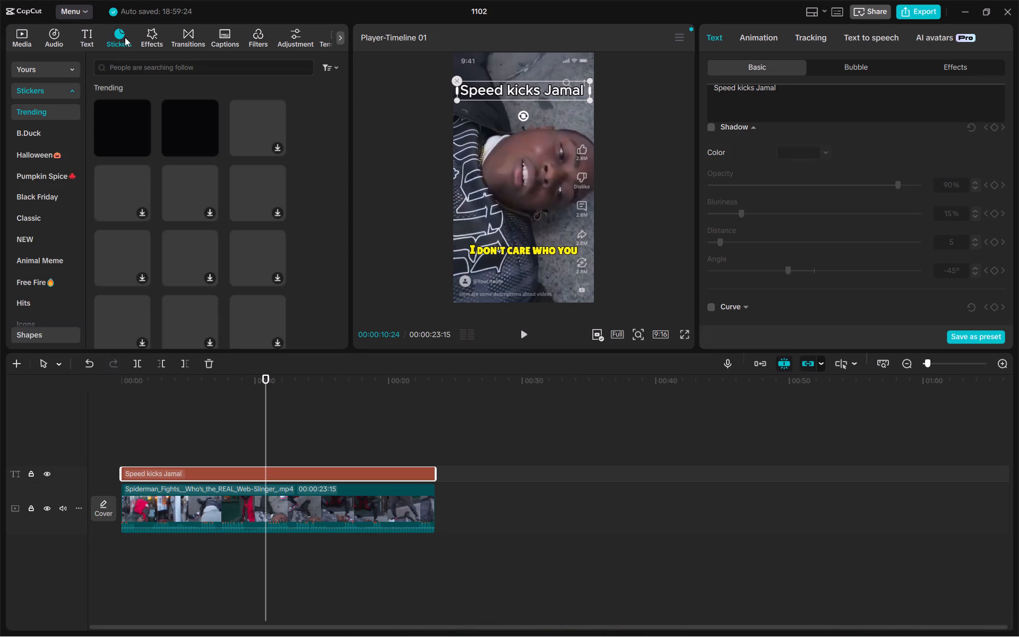
pyautogui.click(180, 70)
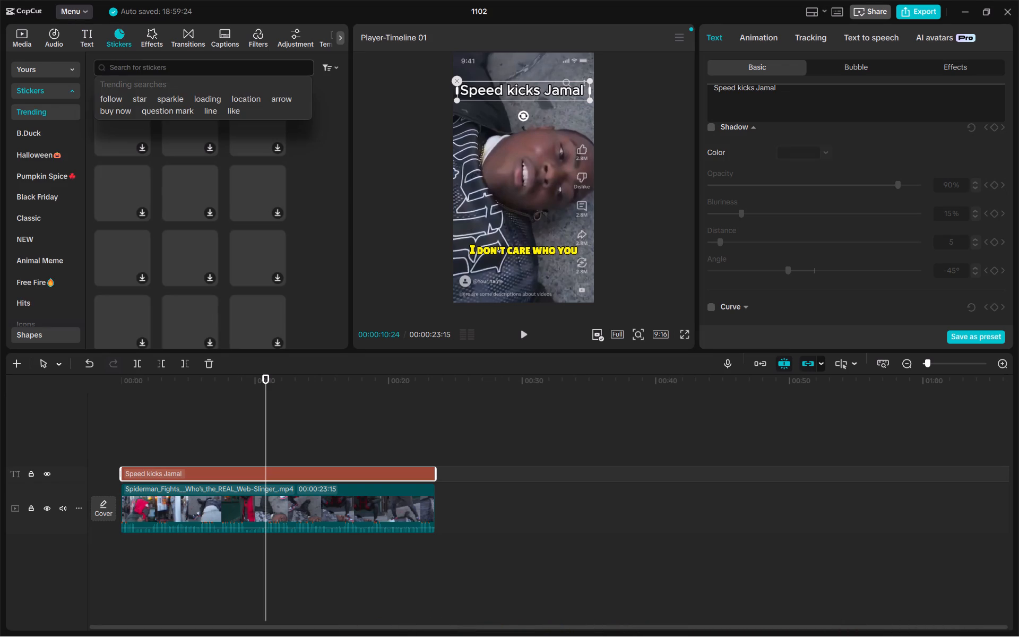
pyautogui.write('em')
pyautogui.press('o')
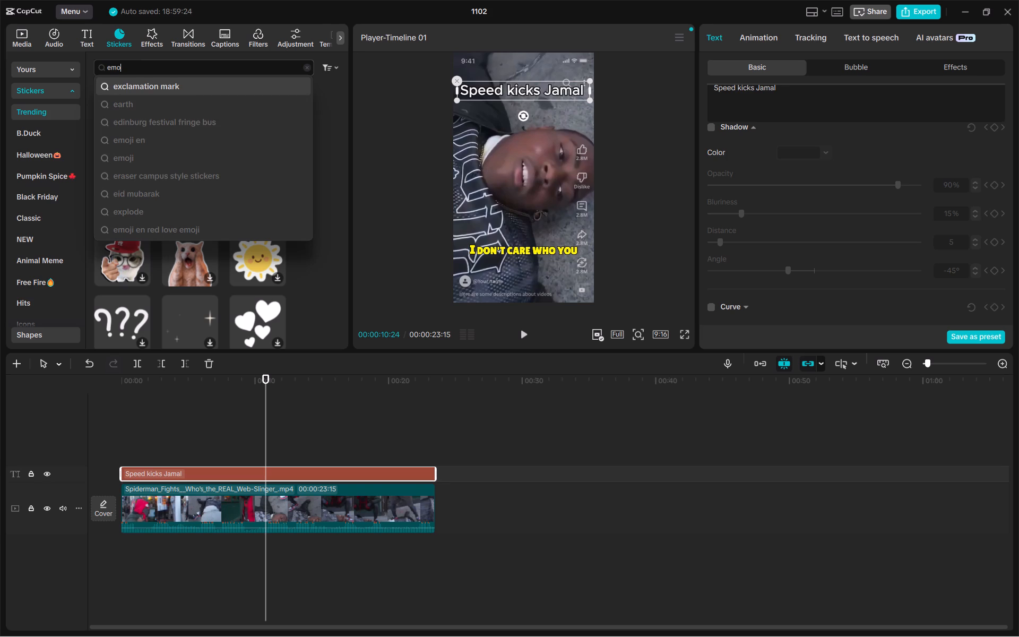
pyautogui.write('ji')
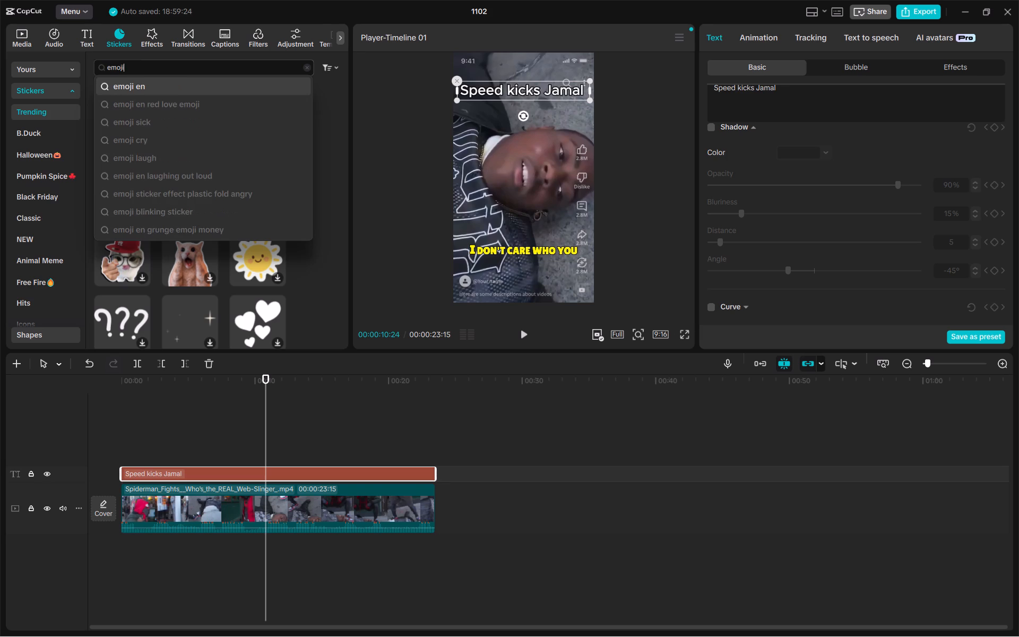
pyautogui.press('s')
pyautogui.press('BackSpace')
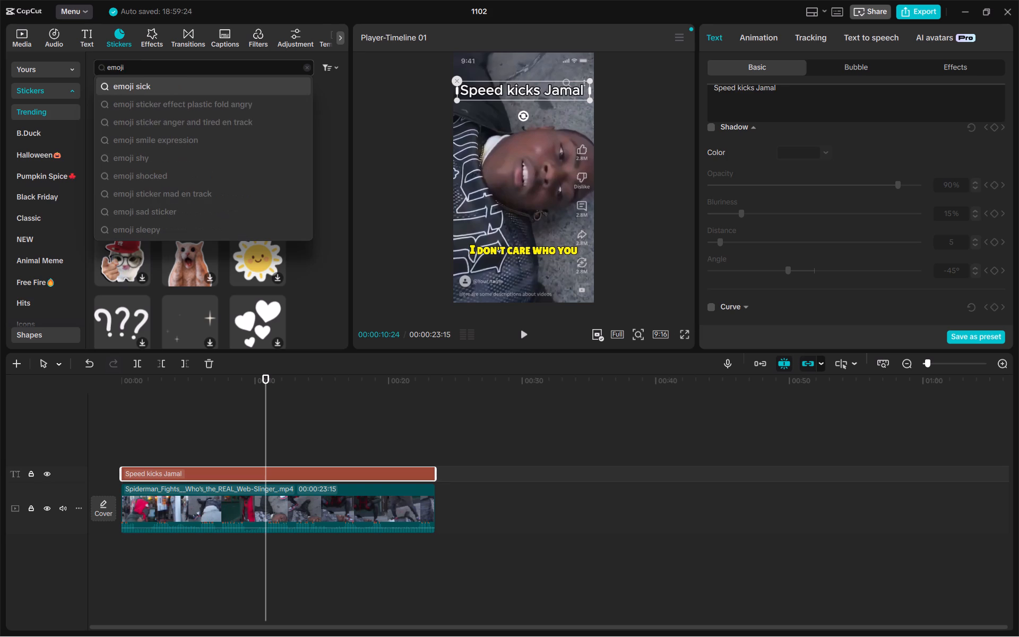
pyautogui.press('s')
pyautogui.press('Return')
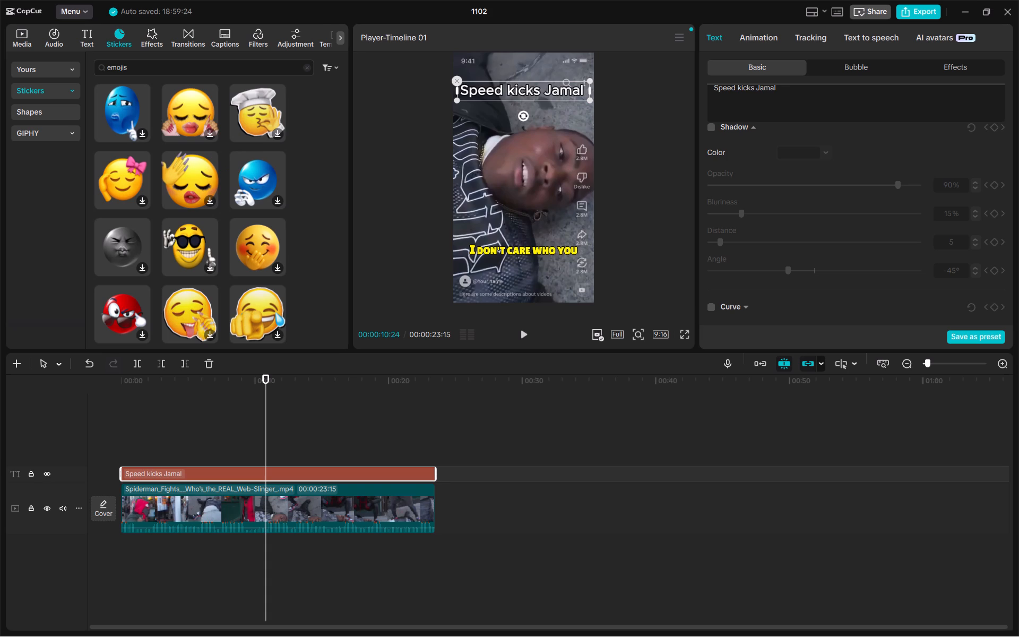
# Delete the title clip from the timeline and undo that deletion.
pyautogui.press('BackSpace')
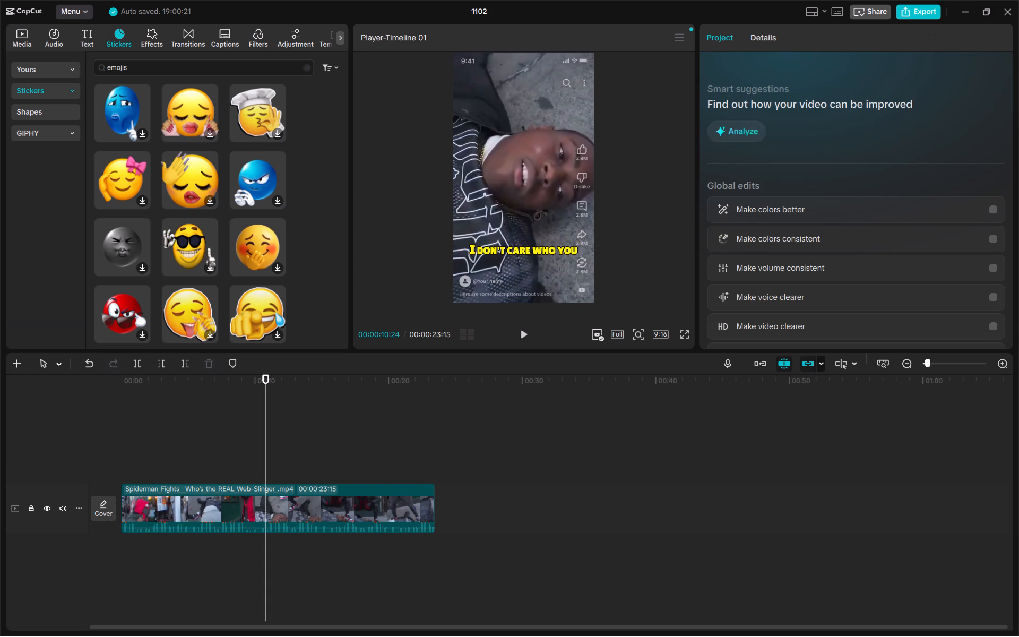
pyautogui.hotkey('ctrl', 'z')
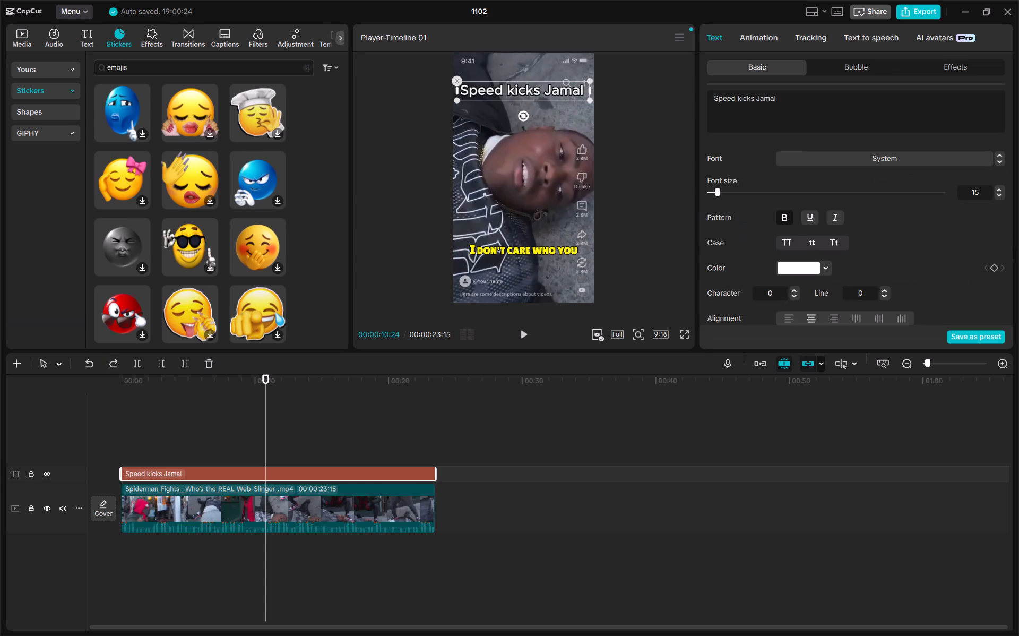
# Search the sticker library for "emoji" and download the shocked, open-mouthed yellow face sticker.
pyautogui.click(180, 70)
pyautogui.press('BackSpace')
pyautogui.press('Return')
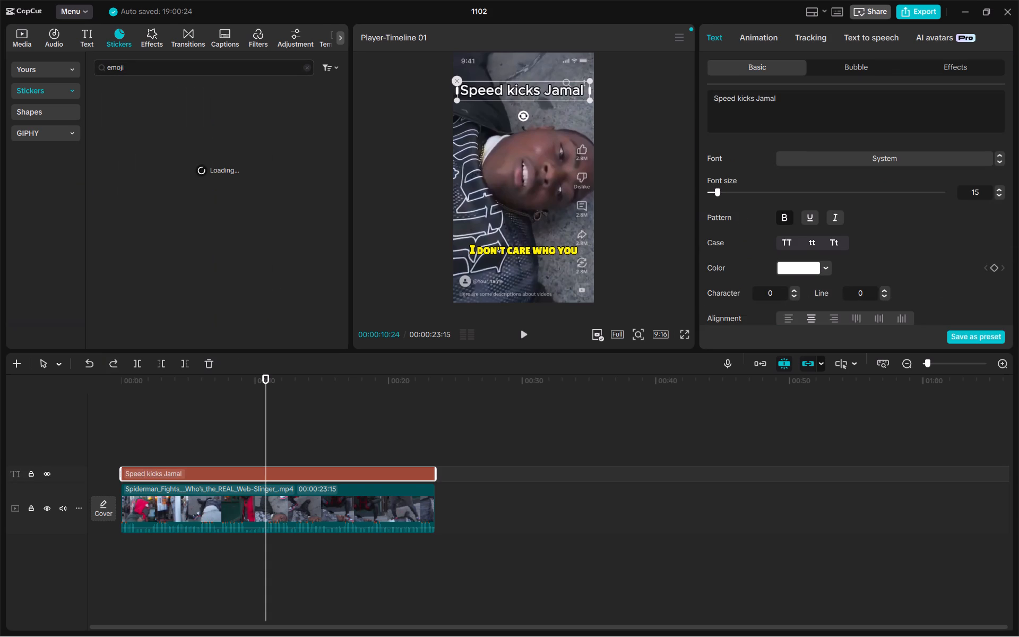
pyautogui.scroll(-1, 192, 153)
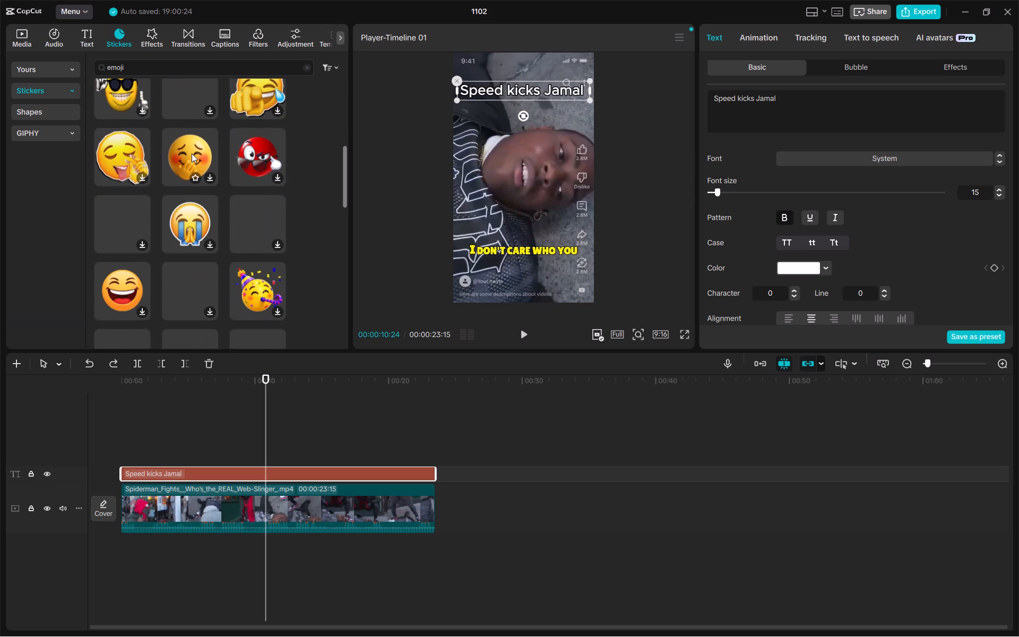
pyautogui.scroll(-3, 192, 153)
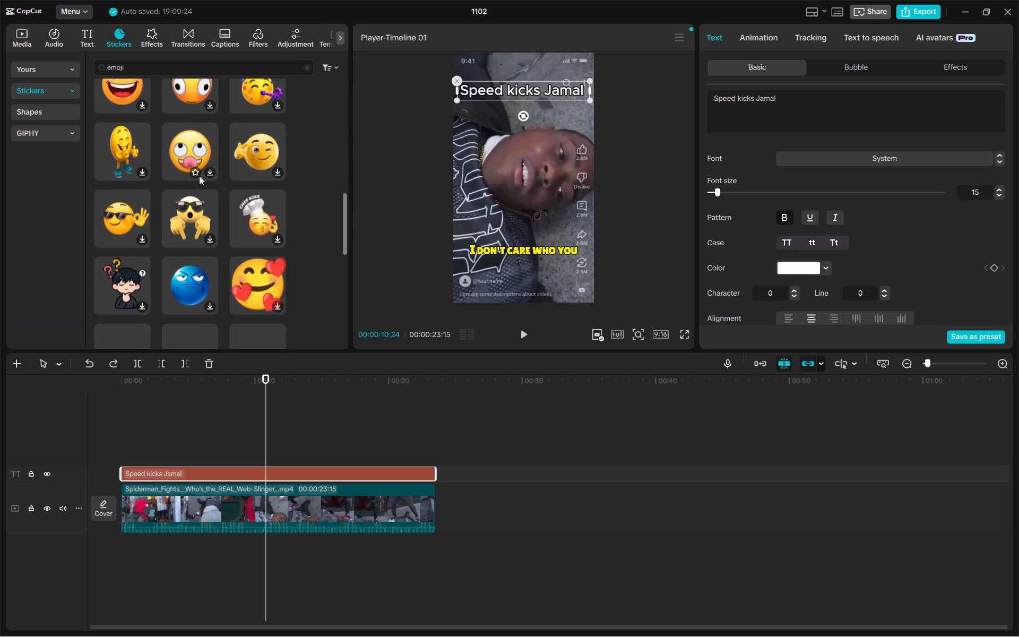
pyautogui.scroll(-2, 199, 176)
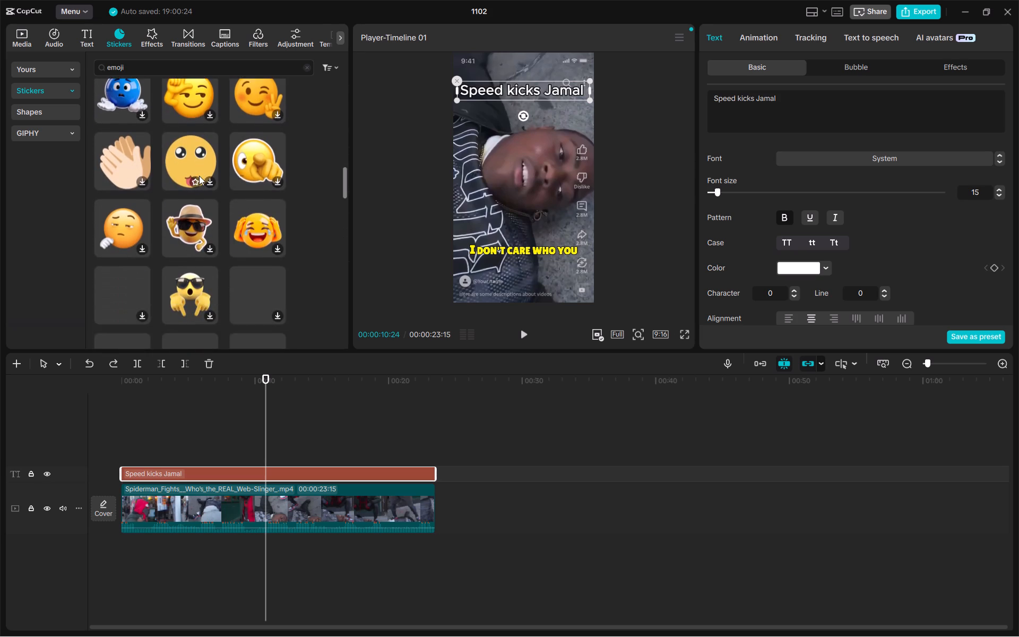
pyautogui.scroll(-2, 199, 176)
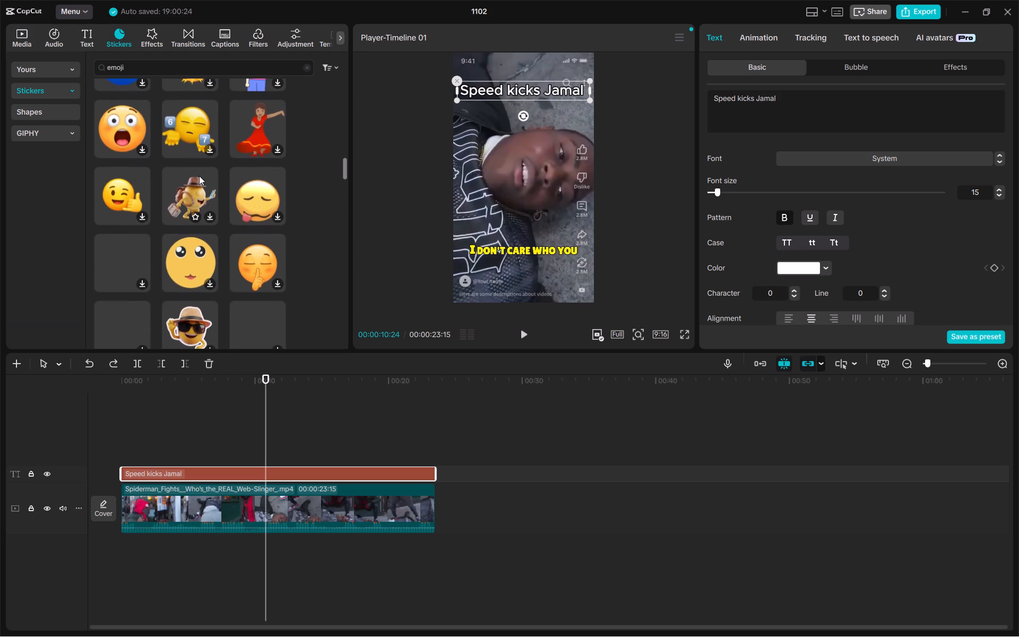
pyautogui.scroll(-1, 199, 176)
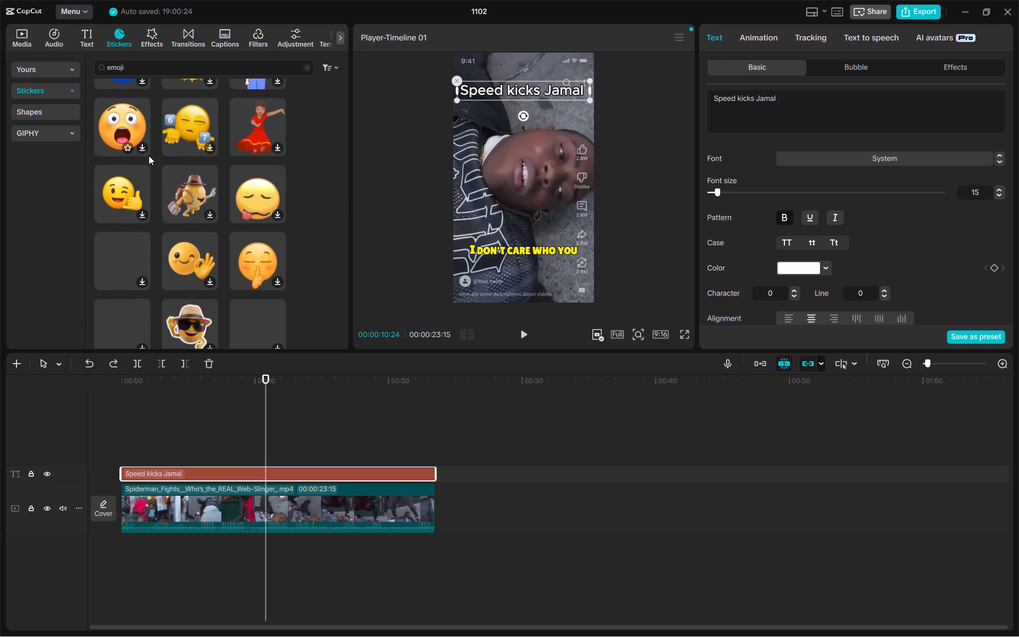
pyautogui.click(140, 148)
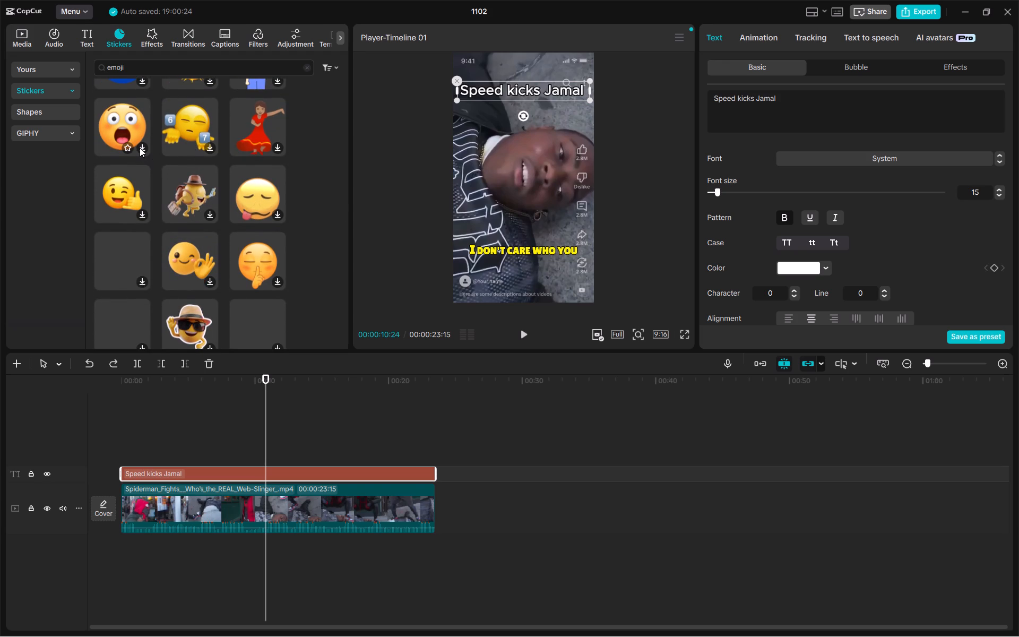
pyautogui.click(140, 148)
pyautogui.click(142, 147)
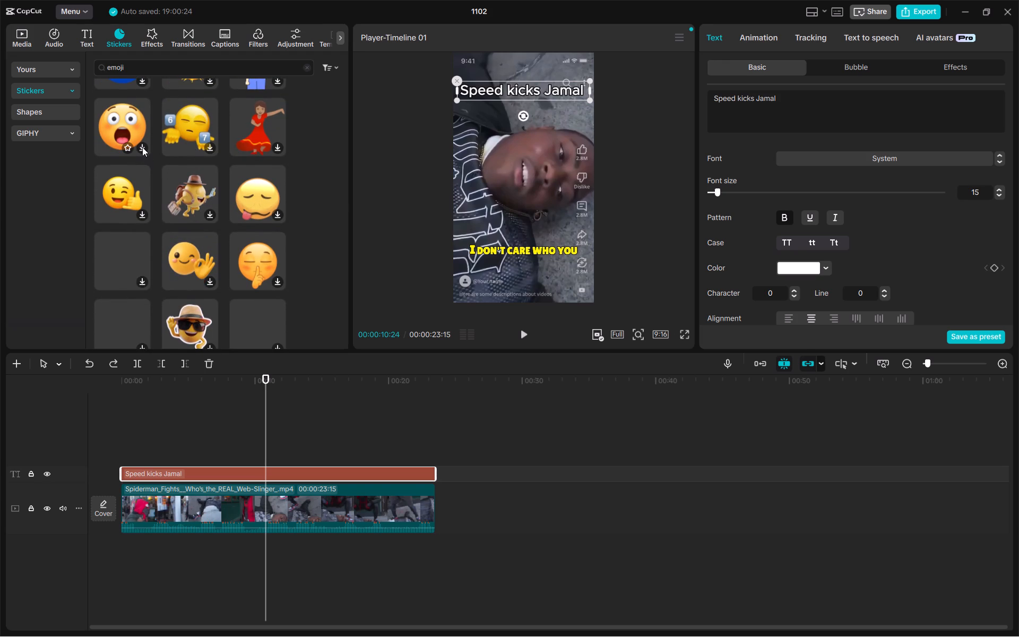
pyautogui.click(142, 147)
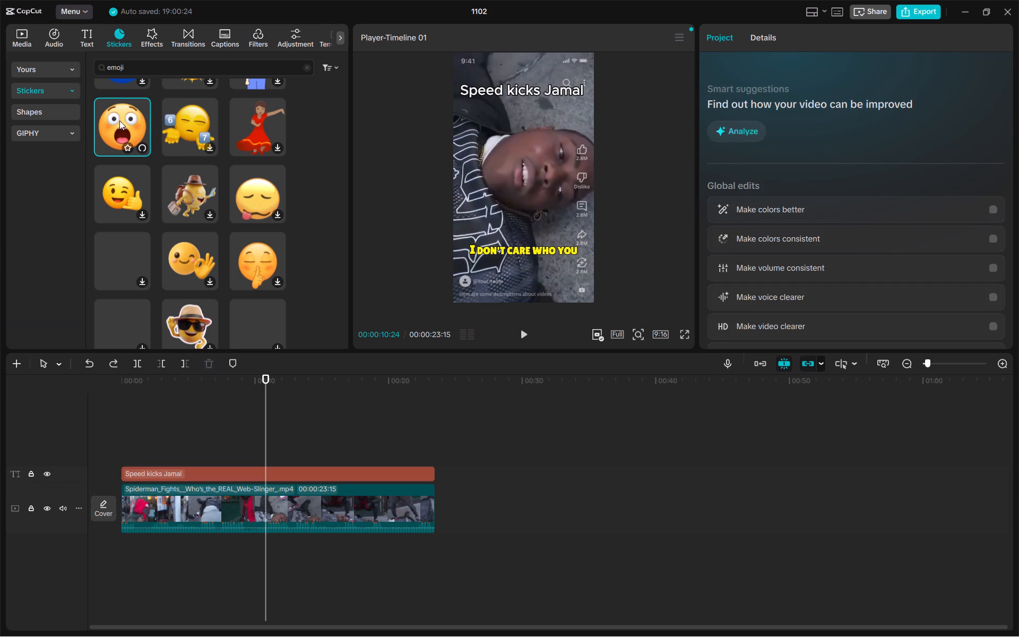
# Look through the other emoji stickers in the search results while the shocked-face sticker downloads.
pyautogui.scroll(-1, 203, 406)
pyautogui.scroll(-2, 187, 294)
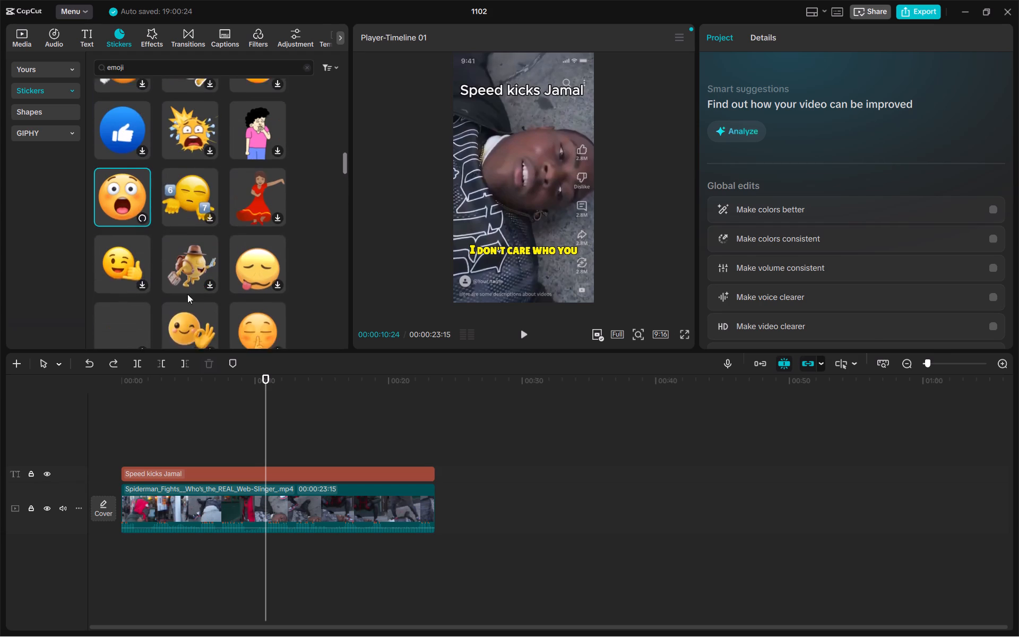
pyautogui.scroll(-2, 187, 294)
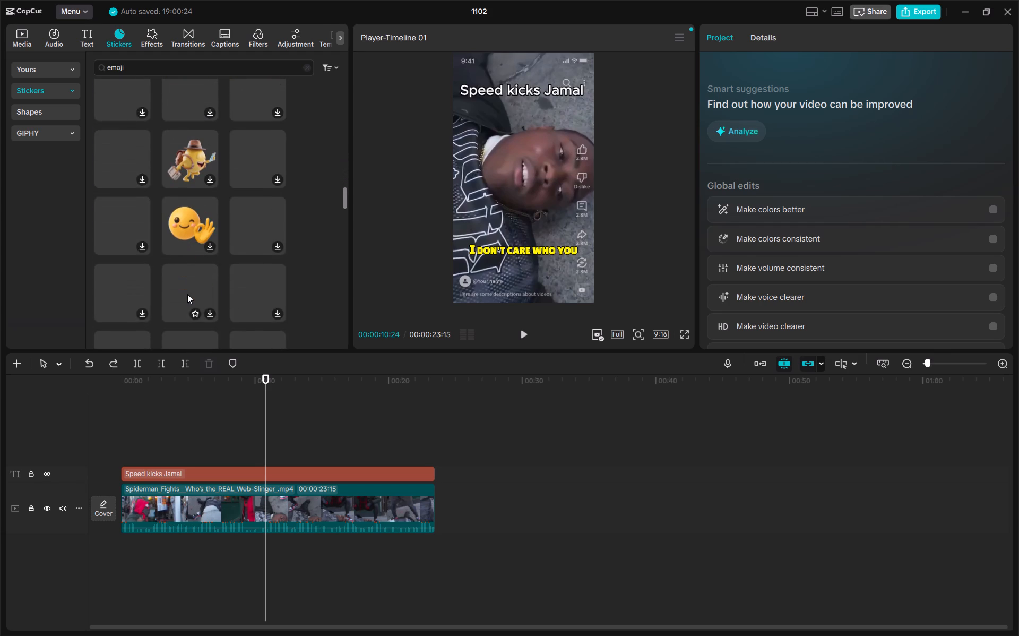
pyautogui.scroll(-1, 187, 294)
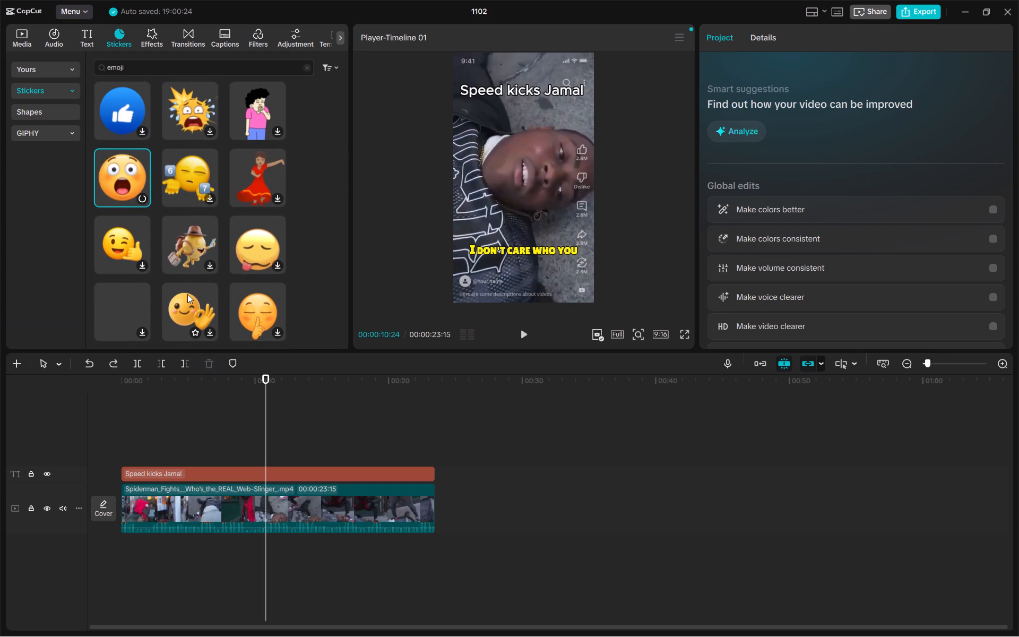
pyautogui.scroll(-2, 187, 294)
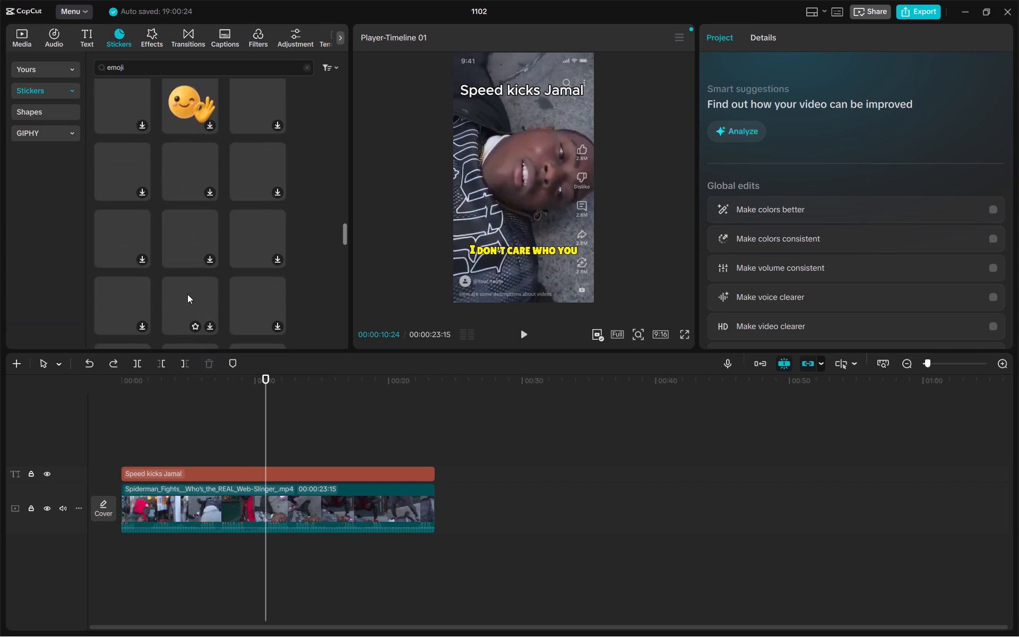
pyautogui.scroll(-1, 187, 294)
pyautogui.scroll(-1, 182, 243)
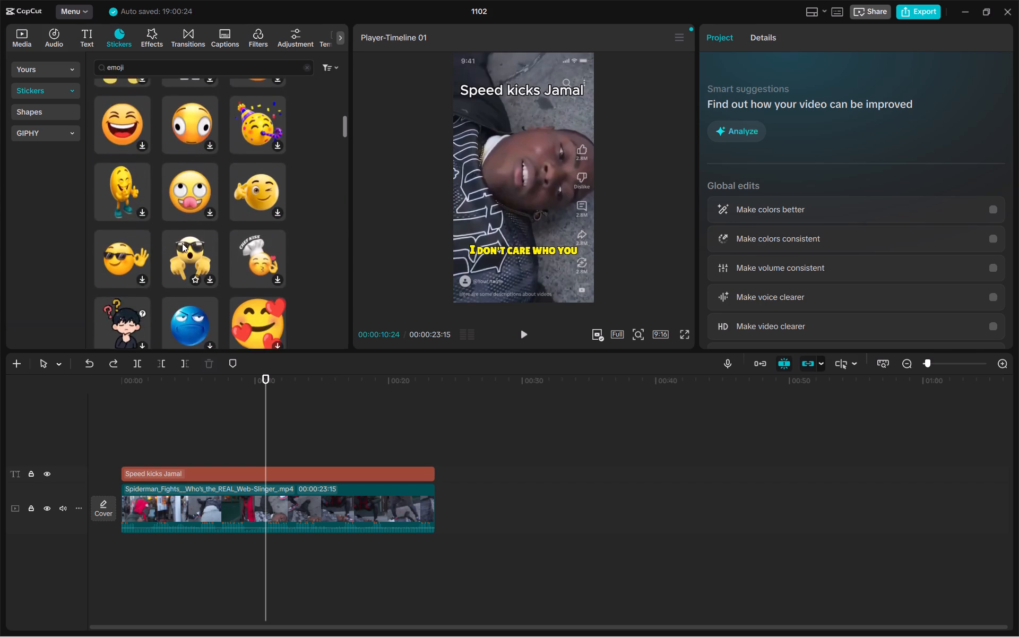
pyautogui.scroll(-3, 182, 243)
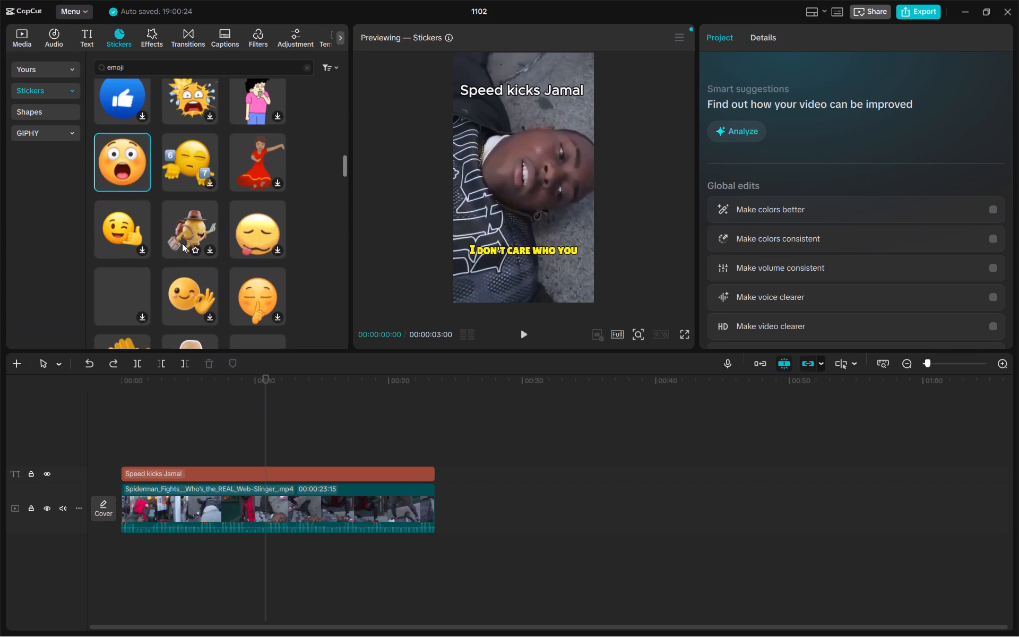
pyautogui.scroll(-1, 182, 243)
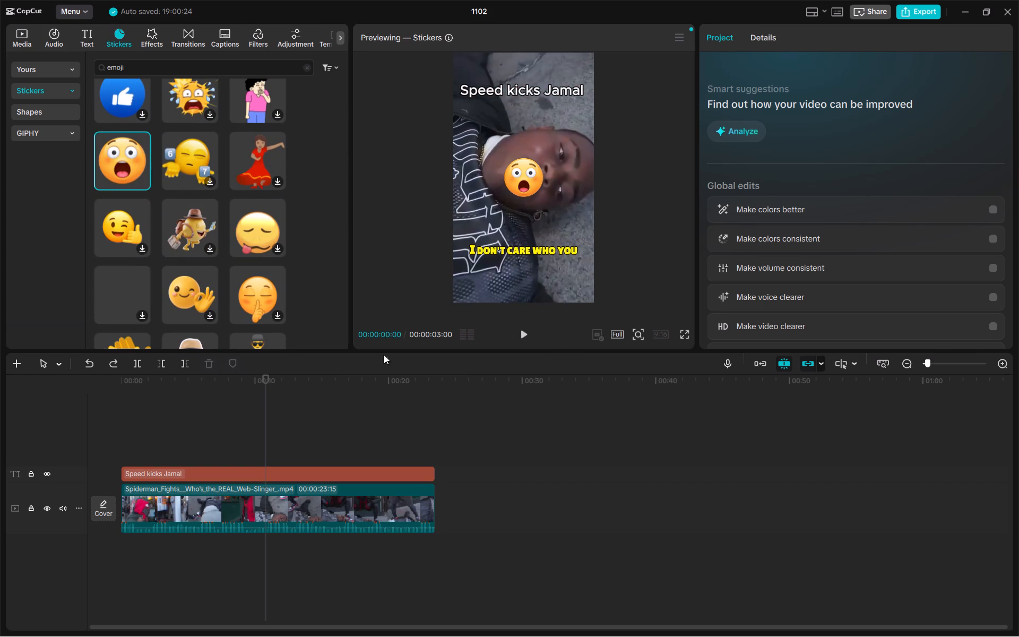
# Add the shocked-face sticker on a track above the title from the timeline start and extend it to the video's end.
pyautogui.moveTo(136, 148); pyautogui.dragTo(132, 464)
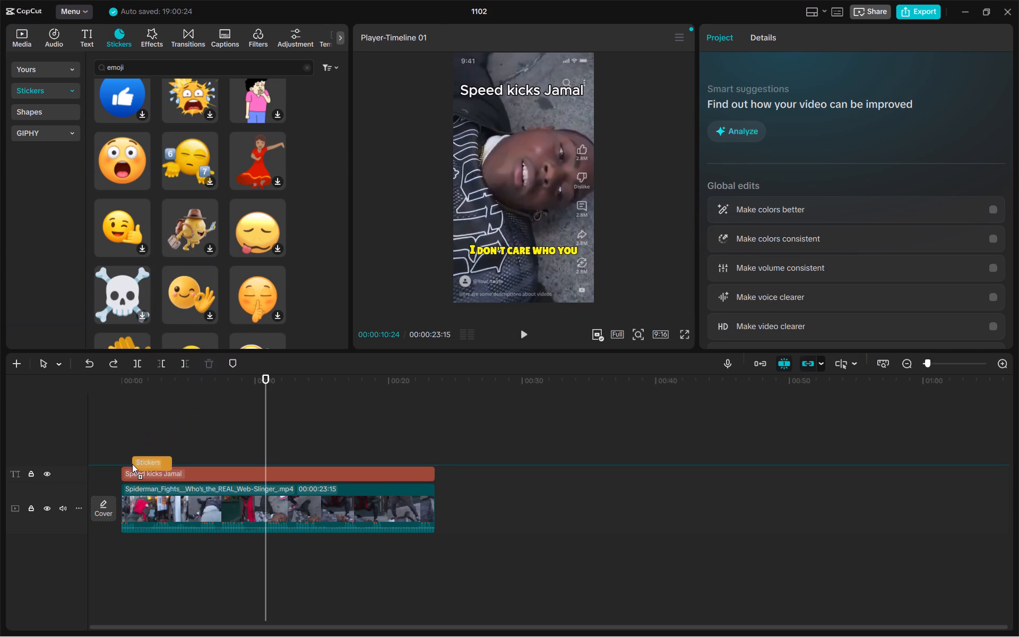
pyautogui.moveTo(132, 464); pyautogui.dragTo(123, 455)
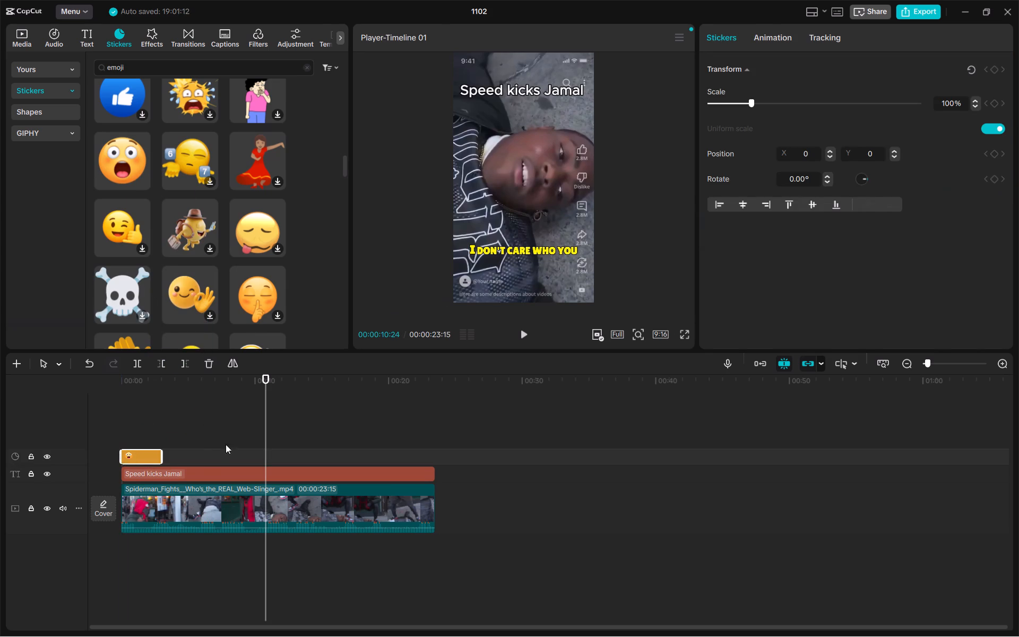
pyautogui.moveTo(267, 376); pyautogui.dragTo(119, 388)
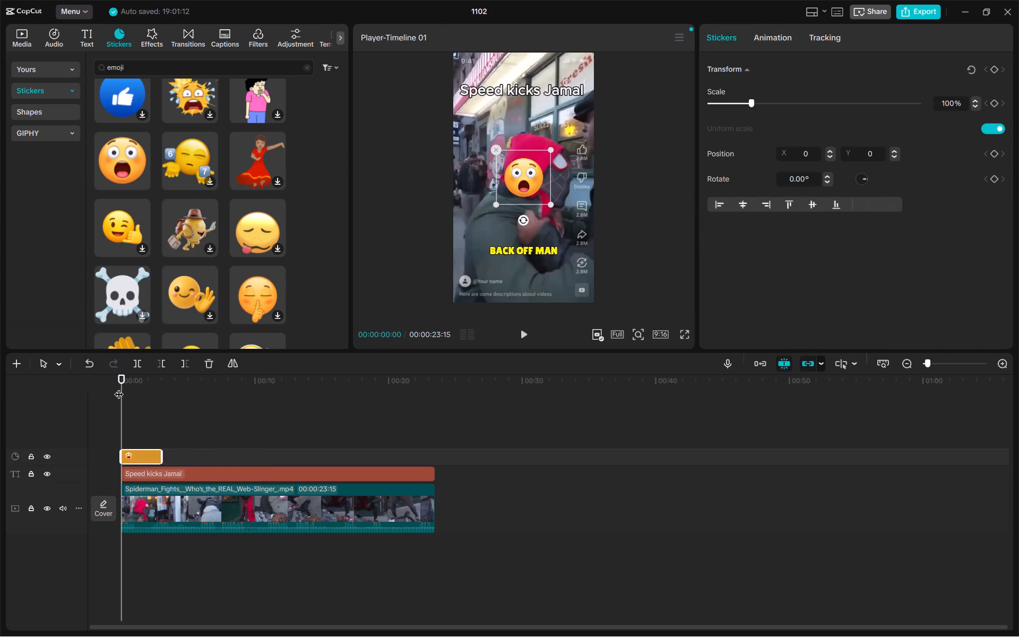
pyautogui.moveTo(159, 454); pyautogui.dragTo(177, 453)
pyautogui.moveTo(177, 453); pyautogui.dragTo(432, 437)
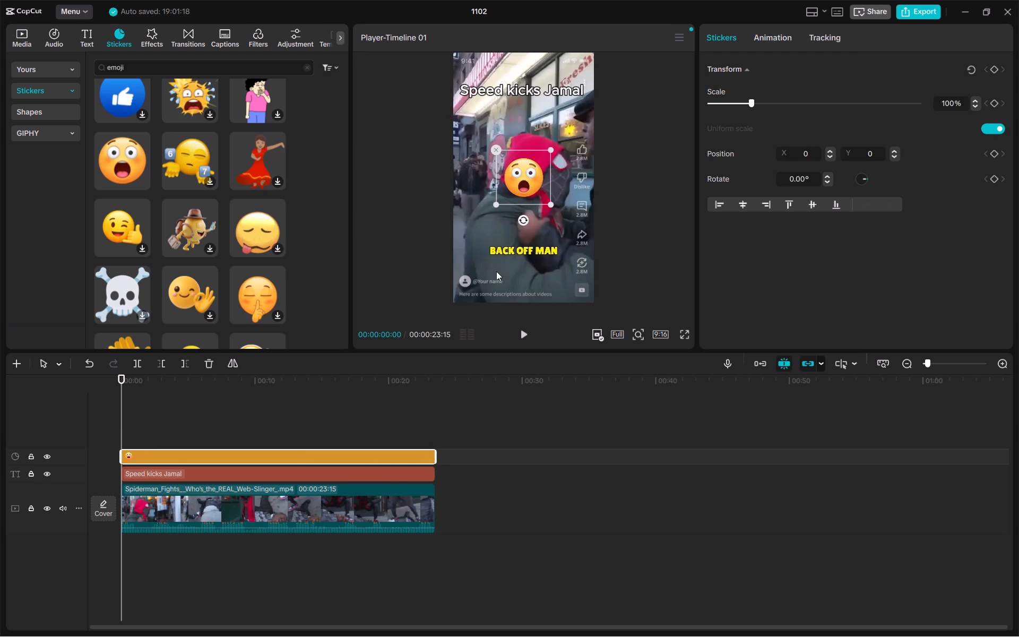
# Shrink the shocked-face sticker to 45% scale.
pyautogui.moveTo(491, 203); pyautogui.dragTo(508, 177)
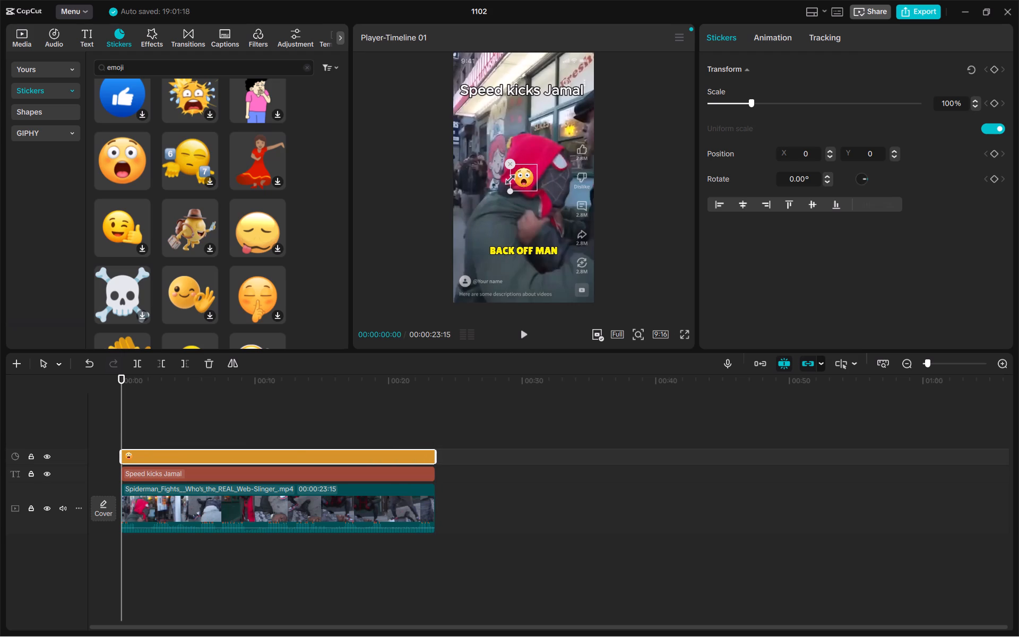
pyautogui.moveTo(508, 177); pyautogui.dragTo(511, 177)
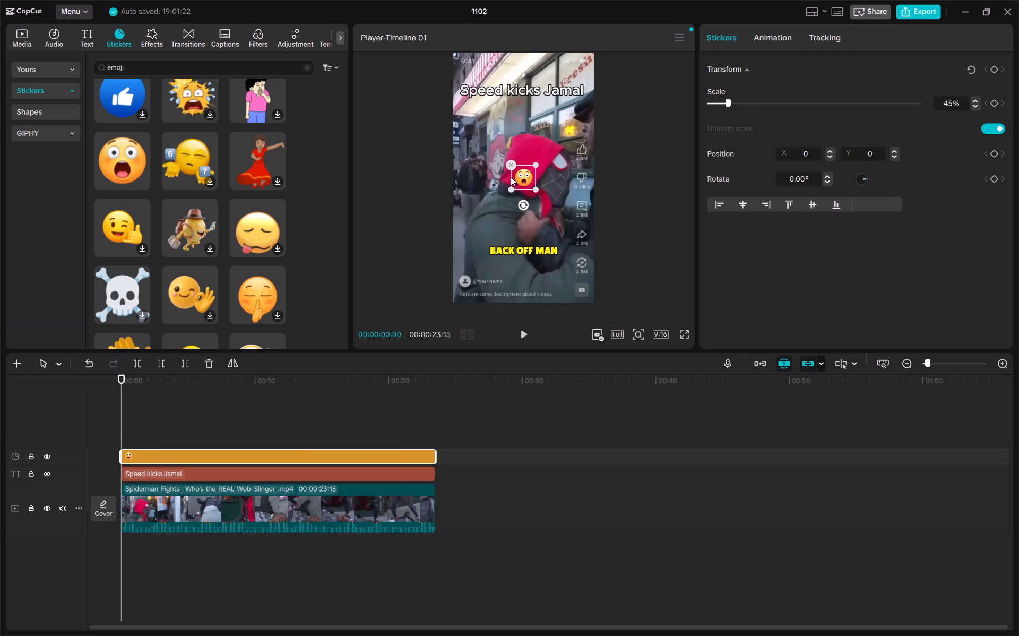
pyautogui.click(522, 175)
# Shift the "Speed kicks Jamal" title slightly left in the frame to make room for the emoji.
pyautogui.click(521, 86)
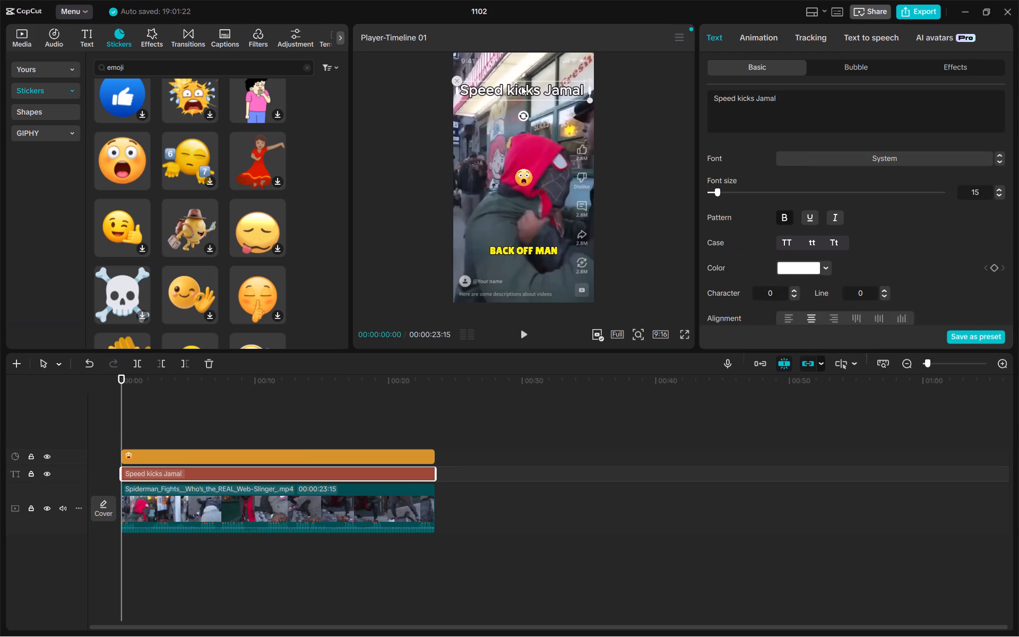
pyautogui.moveTo(521, 86); pyautogui.dragTo(516, 87)
# Place the shocked-face sticker right after "Jamal" at about X 934, Y 1335, and reduce its scale to 35%.
pyautogui.moveTo(524, 172); pyautogui.dragTo(584, 85)
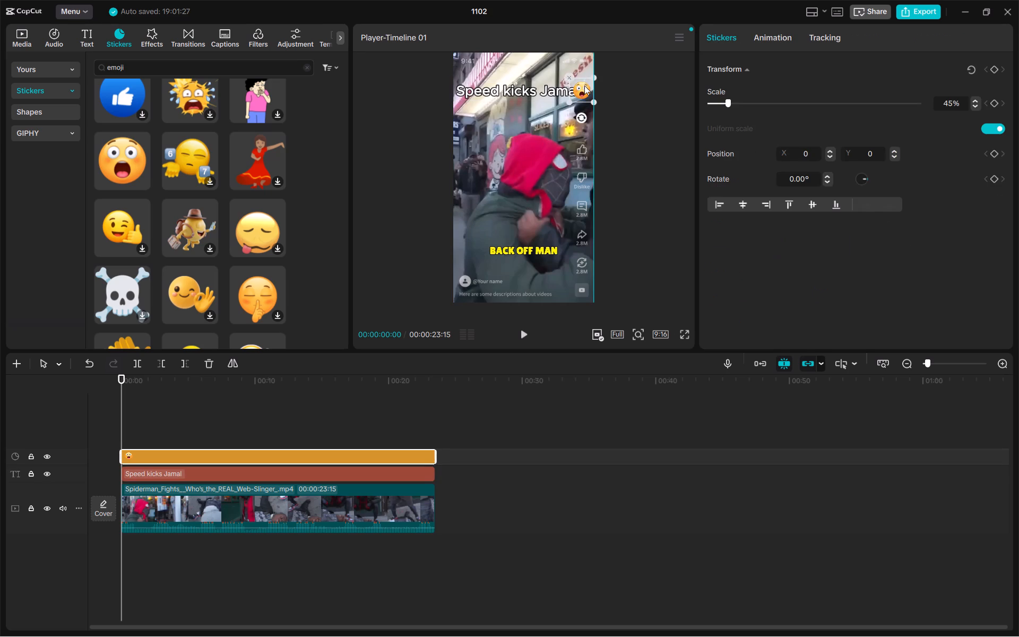
pyautogui.moveTo(584, 85); pyautogui.dragTo(589, 85)
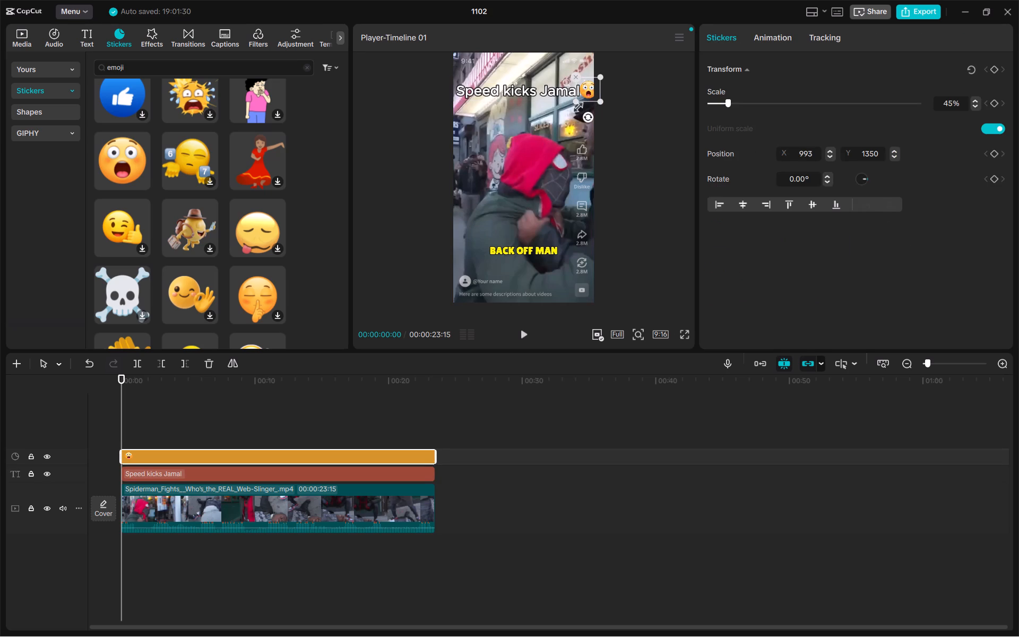
pyautogui.moveTo(576, 105); pyautogui.dragTo(580, 98)
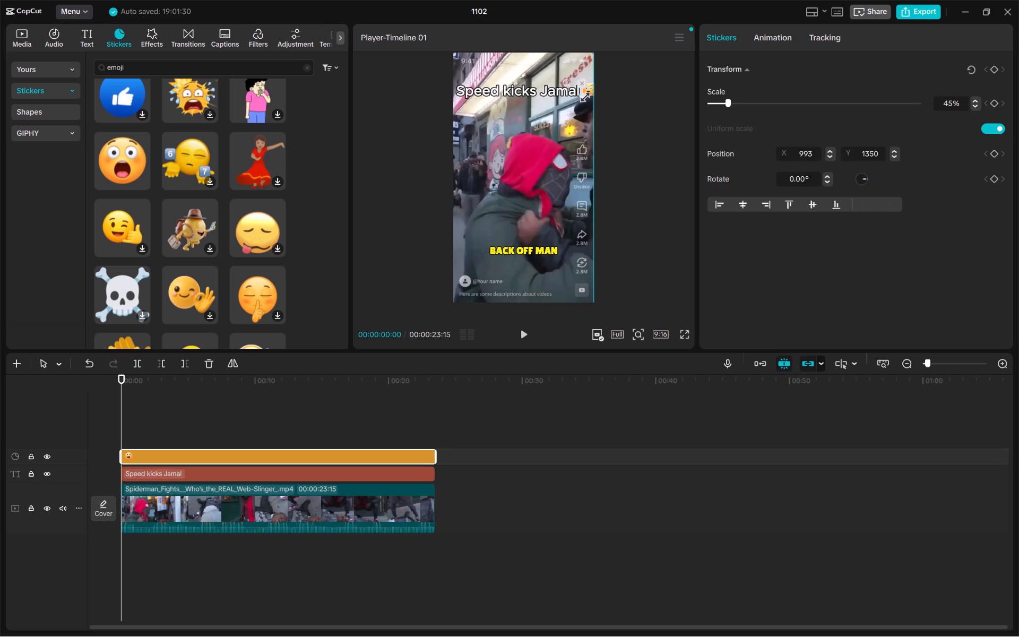
pyautogui.moveTo(580, 98); pyautogui.dragTo(580, 99)
pyautogui.click(637, 119)
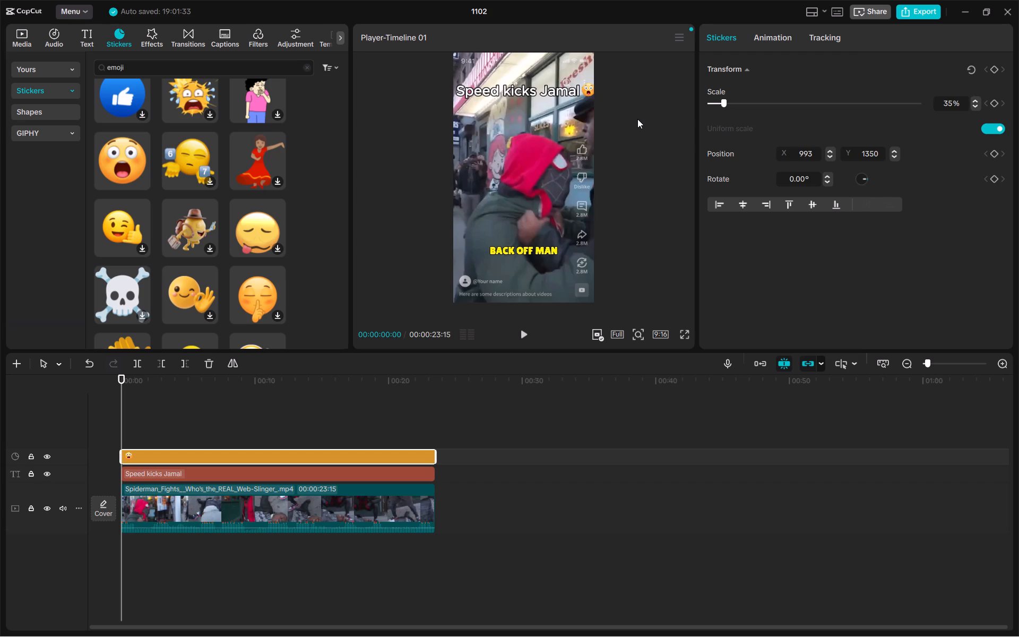
pyautogui.click(591, 87)
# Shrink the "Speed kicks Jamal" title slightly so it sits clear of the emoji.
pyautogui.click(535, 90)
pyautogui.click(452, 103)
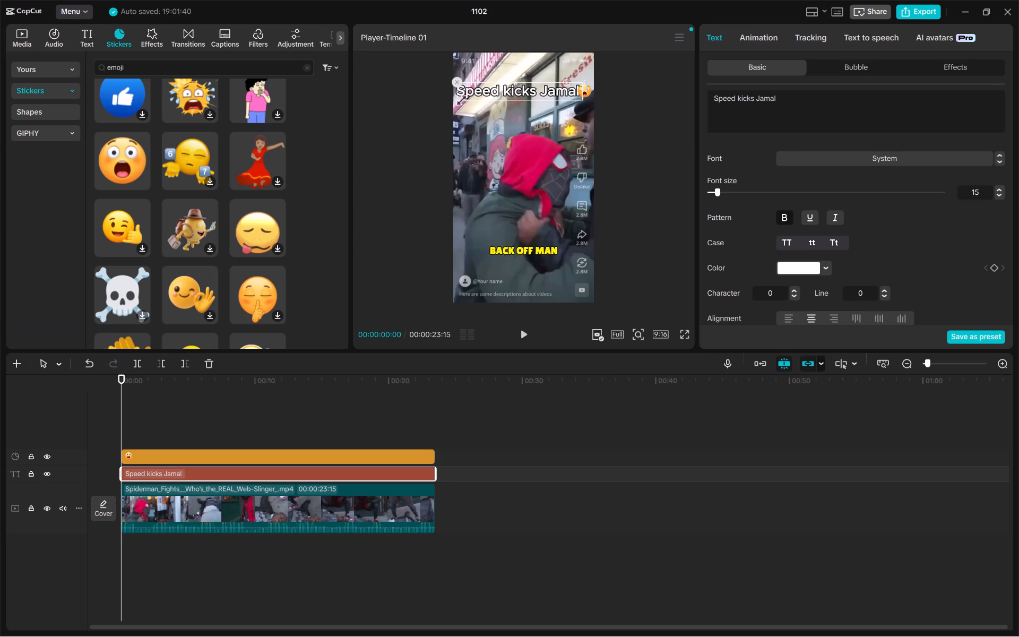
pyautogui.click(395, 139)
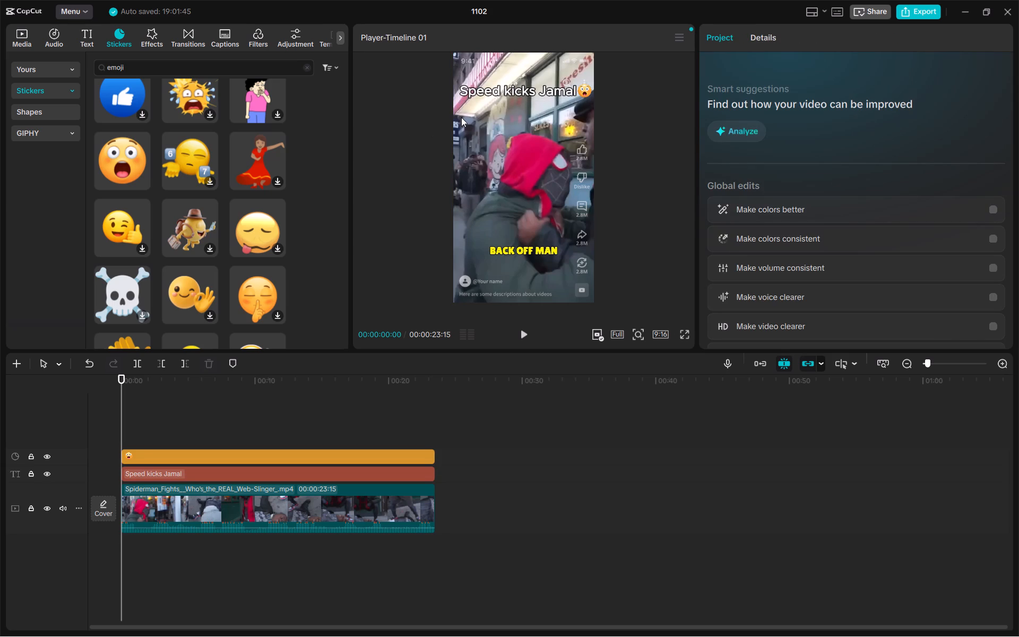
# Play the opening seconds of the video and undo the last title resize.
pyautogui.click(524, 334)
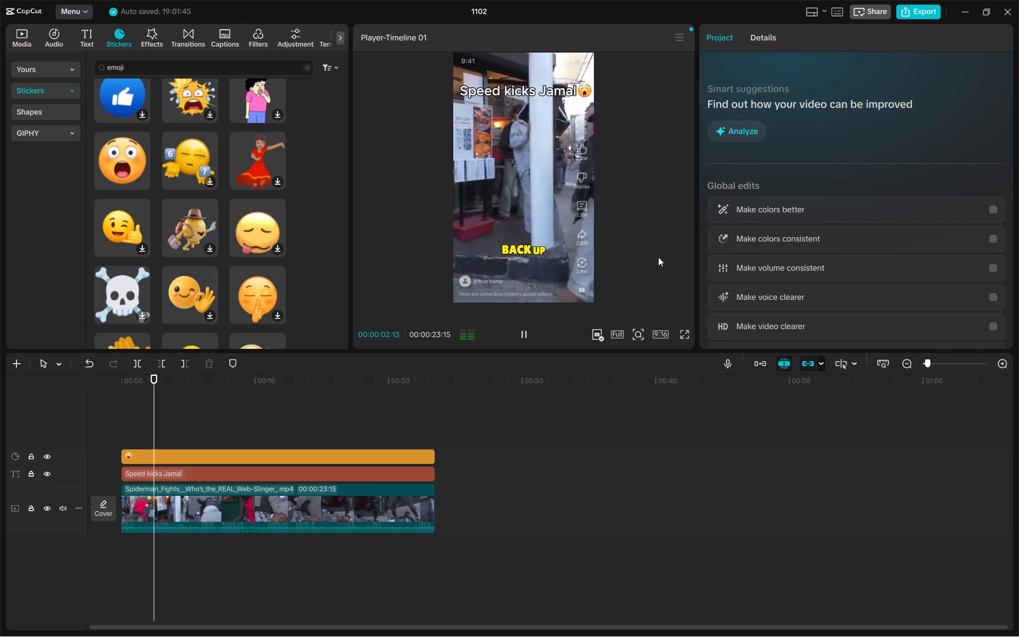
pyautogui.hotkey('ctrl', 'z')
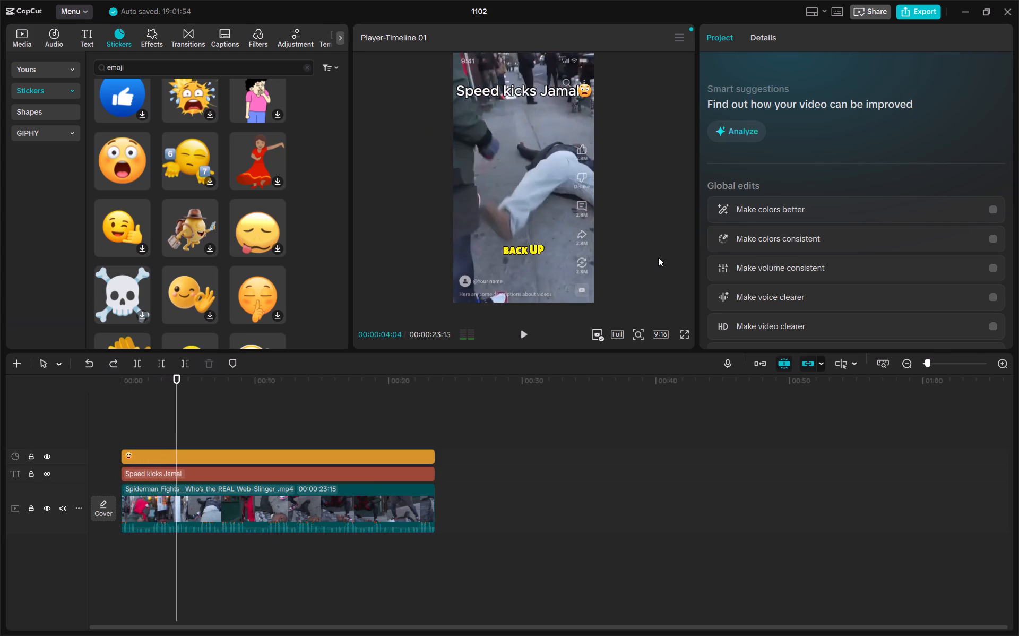
# Undo the recent title and emoji edits until the shocked-face sticker is gone from the timeline, and play the video to check.
pyautogui.hotkey('ctrl', 'z')
pyautogui.hotkey('ctrl', 'z')
pyautogui.hotkey('ctrl', 'z')
pyautogui.hotkey('ctrl', 'z')
pyautogui.hotkey('ctrl', 'z')
pyautogui.hotkey('ctrl', 'z')
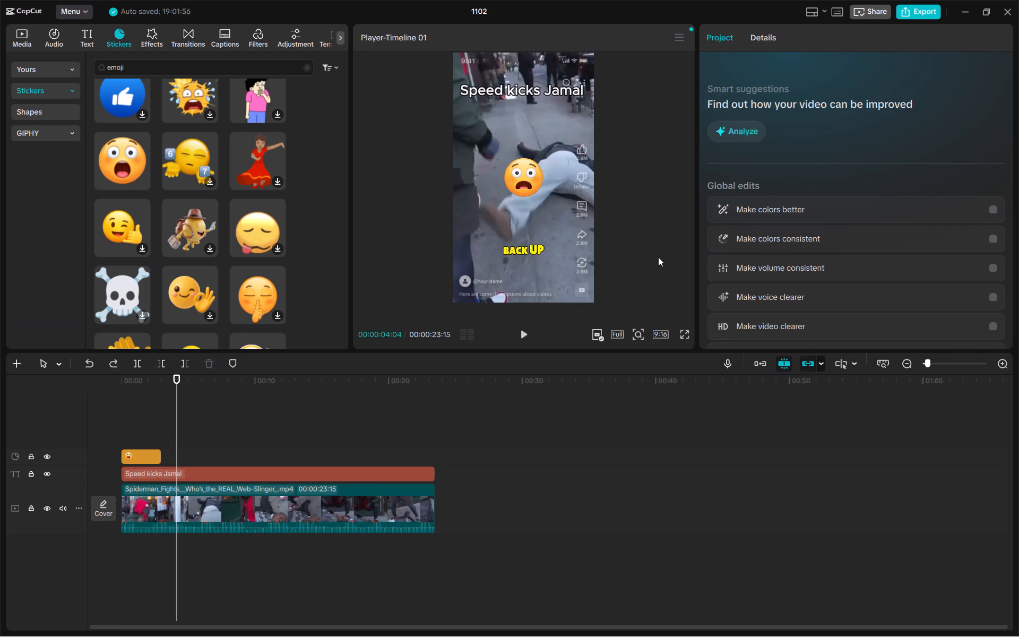
pyautogui.hotkey('ctrl', 'z')
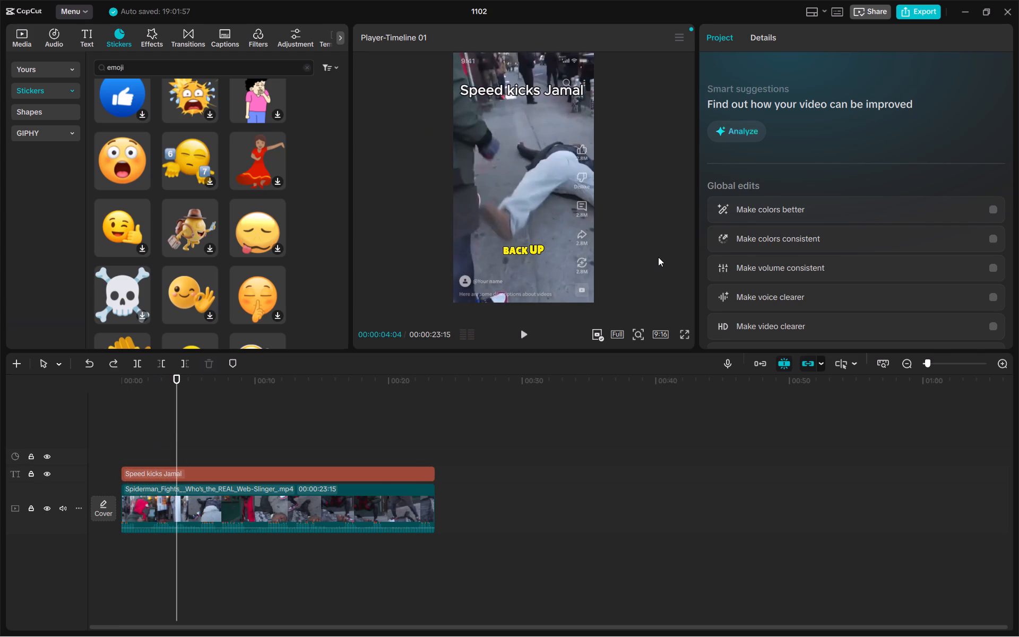
pyautogui.click(530, 338)
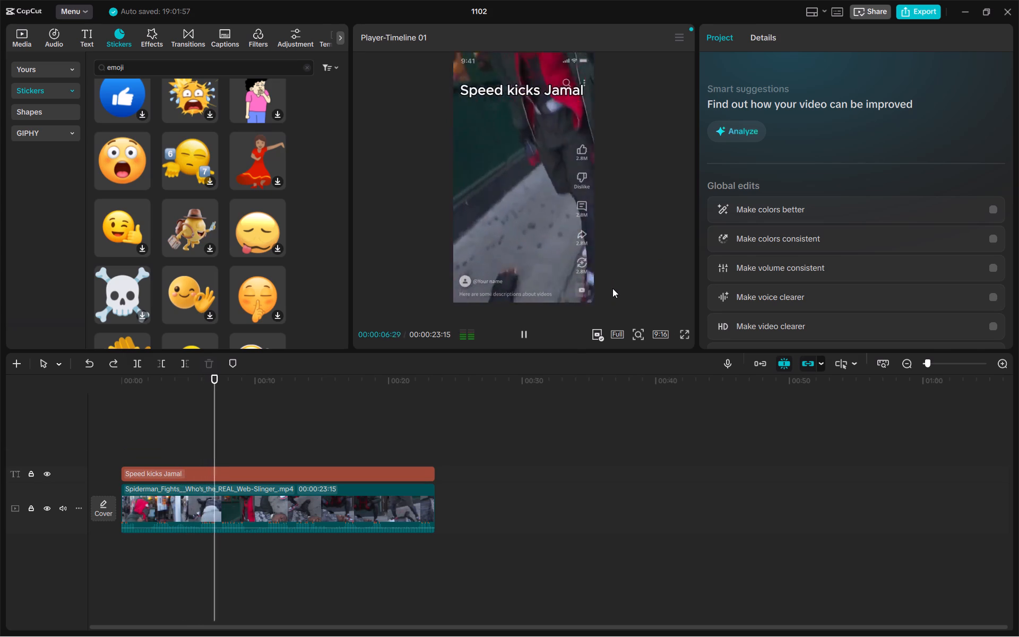
# Export the "Speed kicks Jamal" video to the Downloads folder as a 1080P, 30fps mp4, and close the export window without sharing.
pyautogui.click(903, 14)
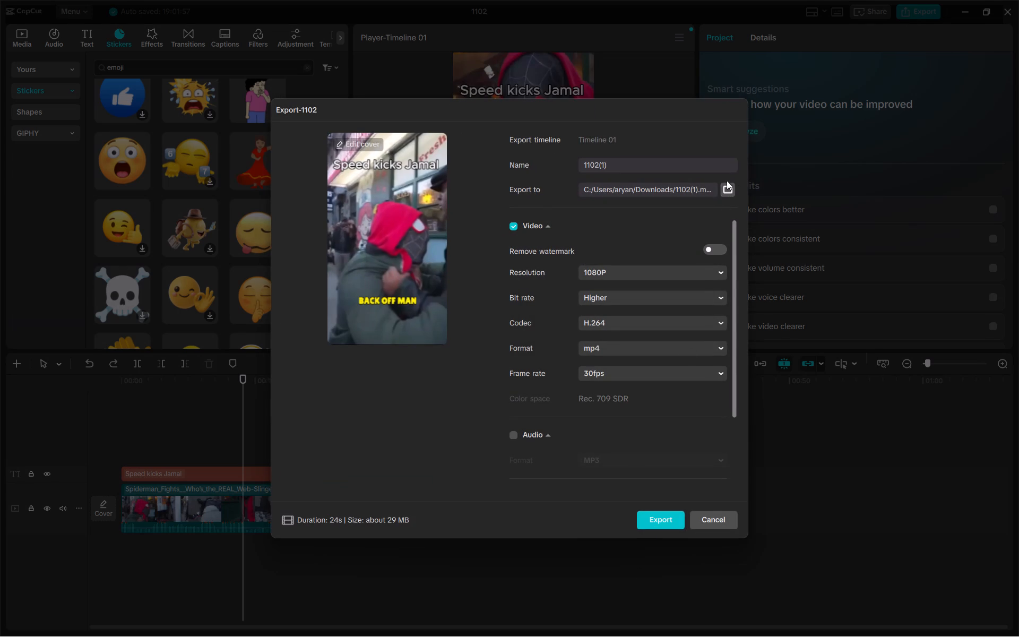
pyautogui.click(692, 184)
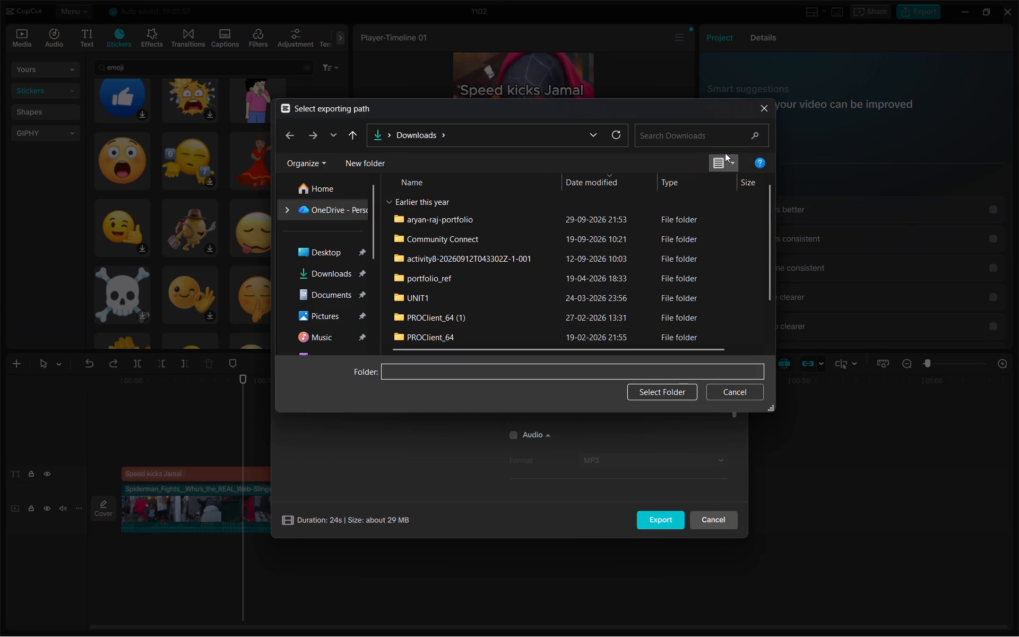
pyautogui.click(755, 107)
pyautogui.click(732, 195)
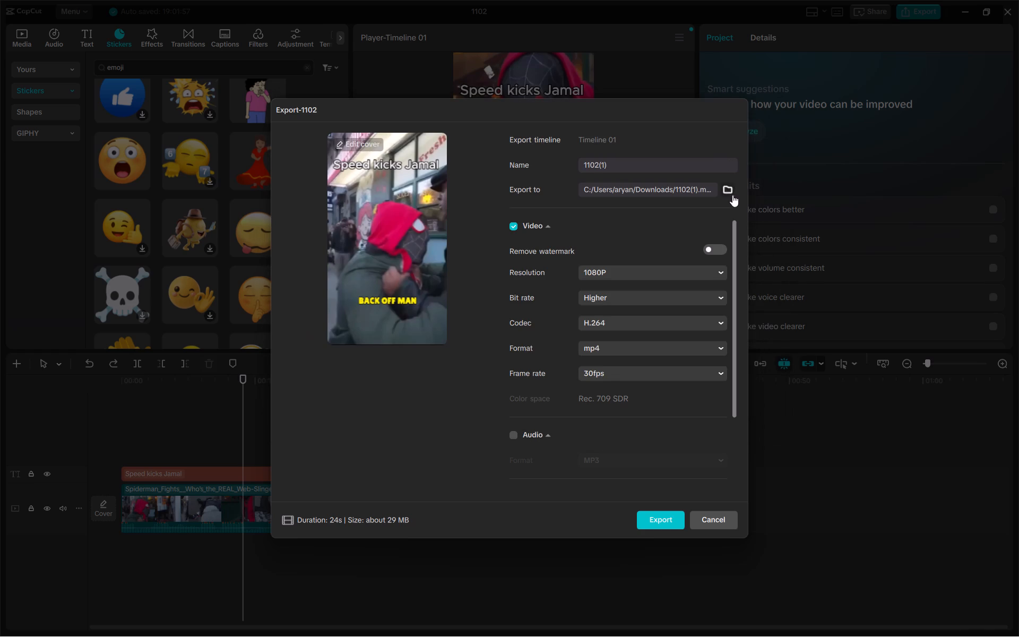
pyautogui.click(755, 105)
pyautogui.click(668, 517)
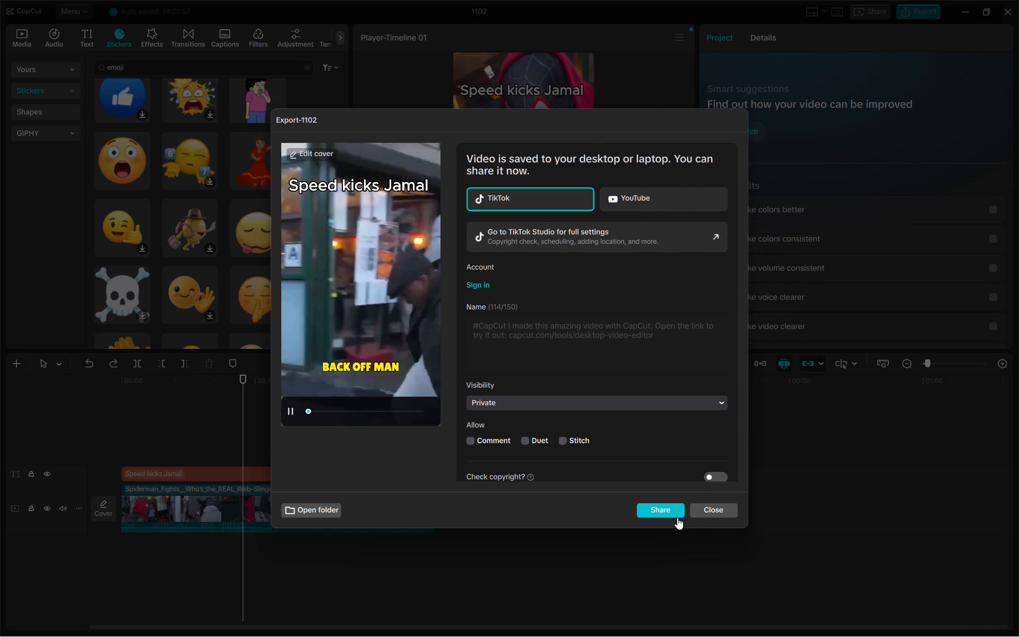
pyautogui.scroll(-2, 629, 364)
pyautogui.scroll(1, 629, 364)
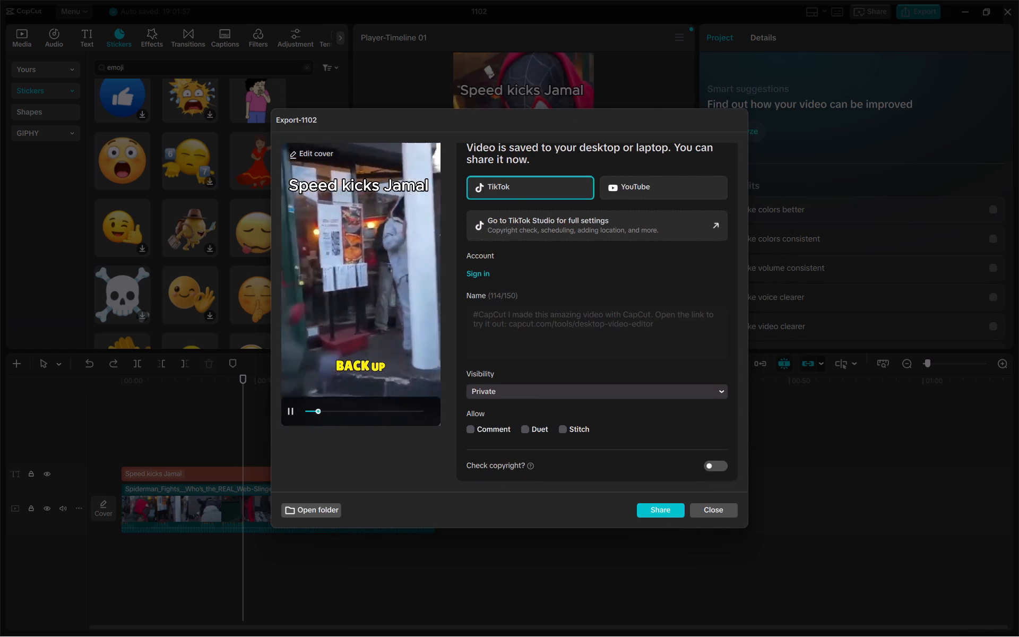
pyautogui.scroll(1, 629, 364)
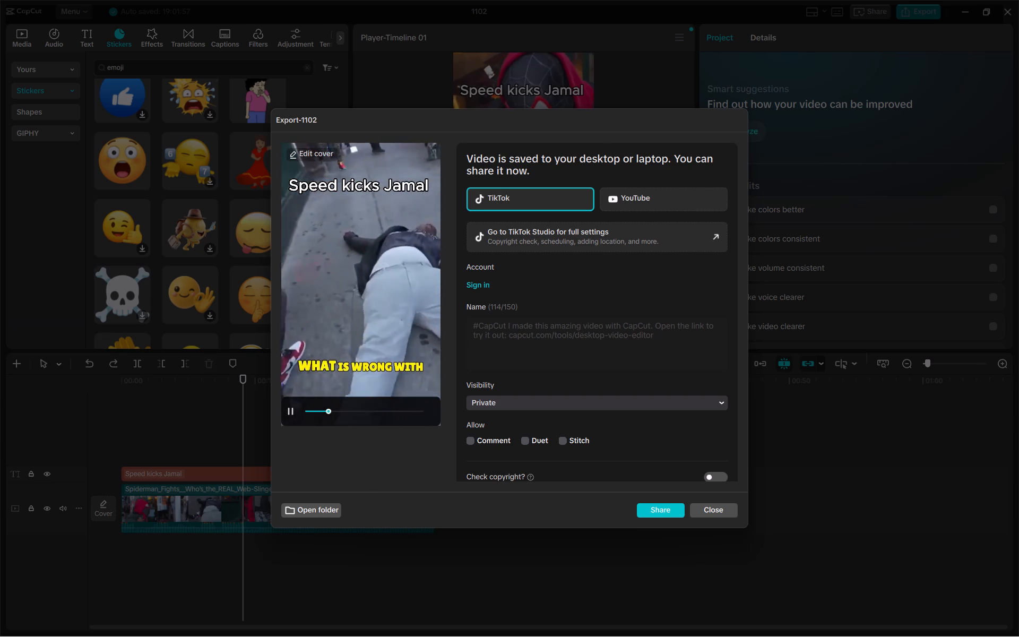
pyautogui.click(629, 364)
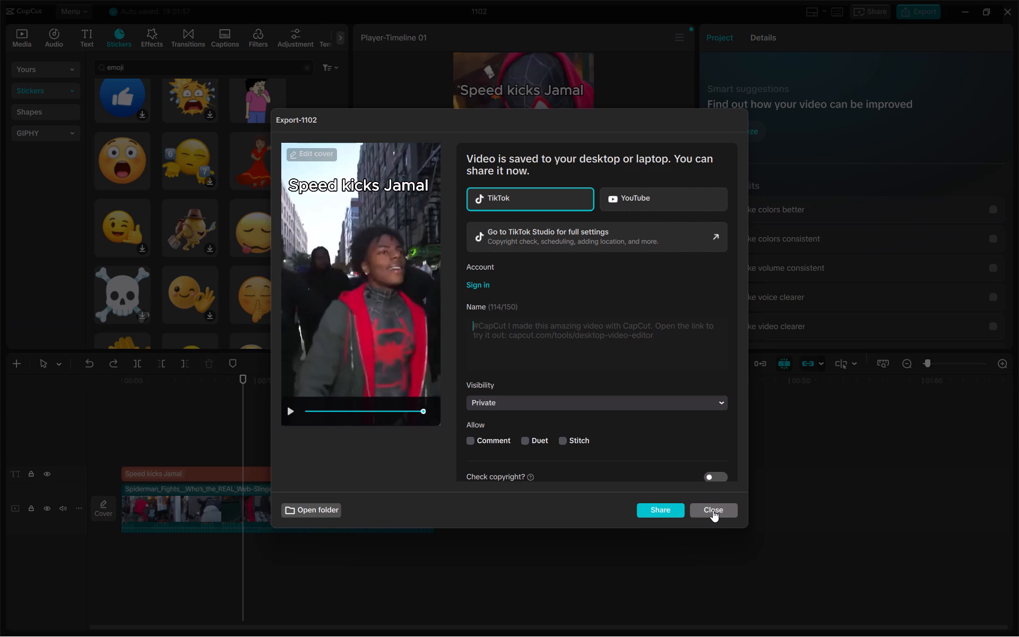
pyautogui.click(713, 510)
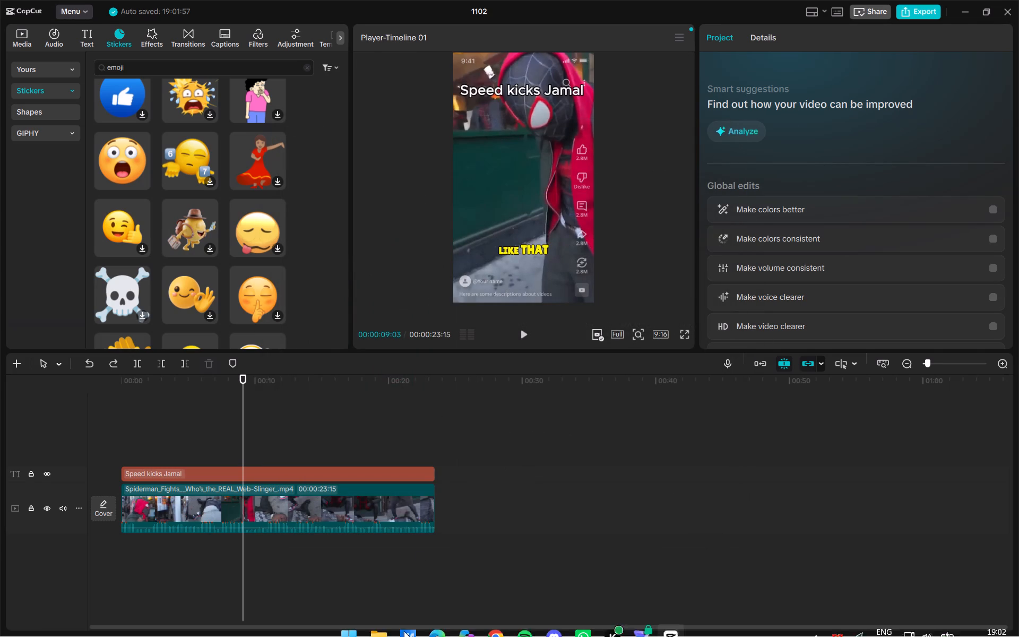
# In File Explorer, close the leftover secondary window and try to delete the two source clips listed under Yesterday in Downloads.
pyautogui.click(383, 620)
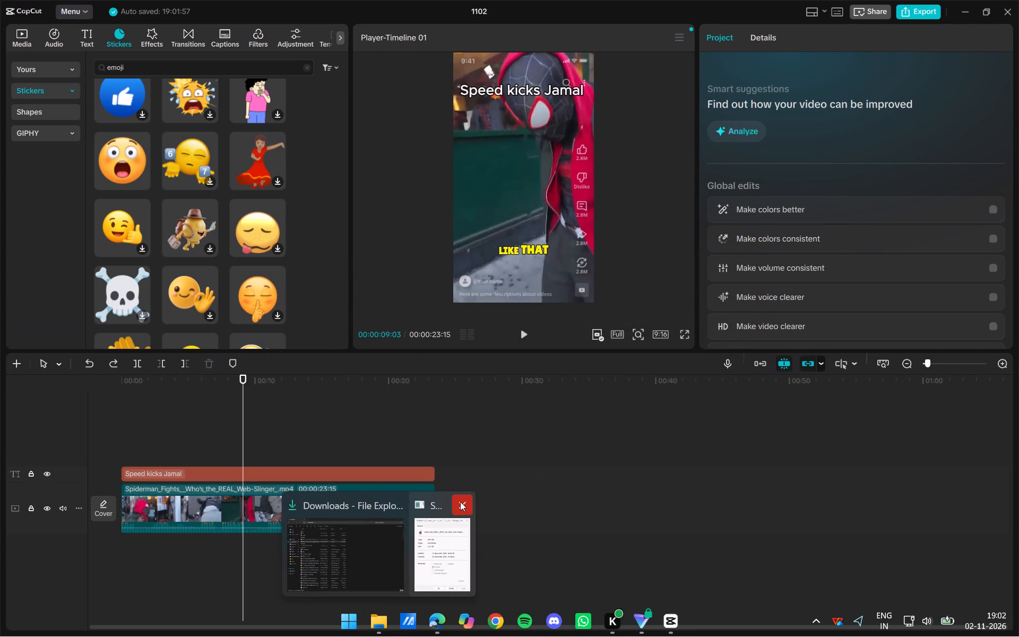
pyautogui.click(460, 502)
pyautogui.click(373, 553)
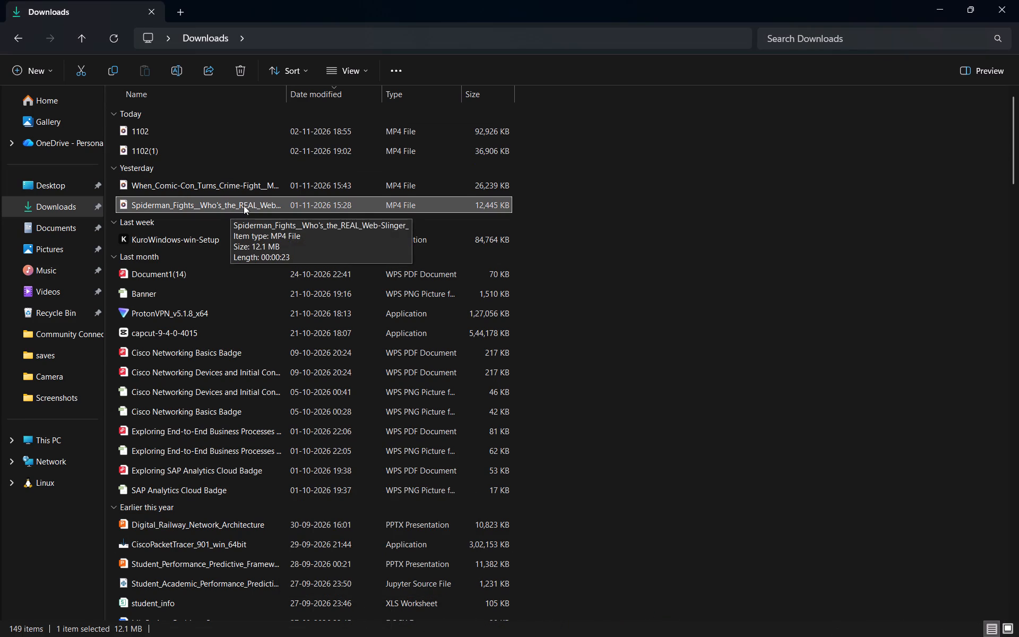
pyautogui.hotkey('shift', 'Up')
pyautogui.press('Delete')
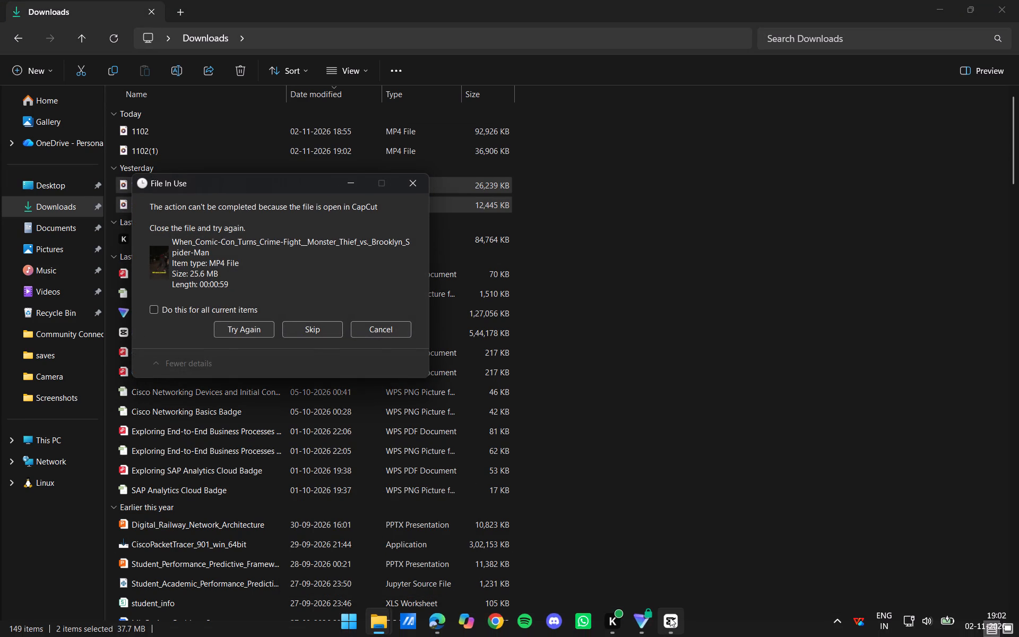
# Switch back to CapCut and close both the project editor and the home window.
pyautogui.click(670, 617)
pyautogui.moveTo(1018, 0); pyautogui.dragTo(1003, 18)
pyautogui.click(1003, 18)
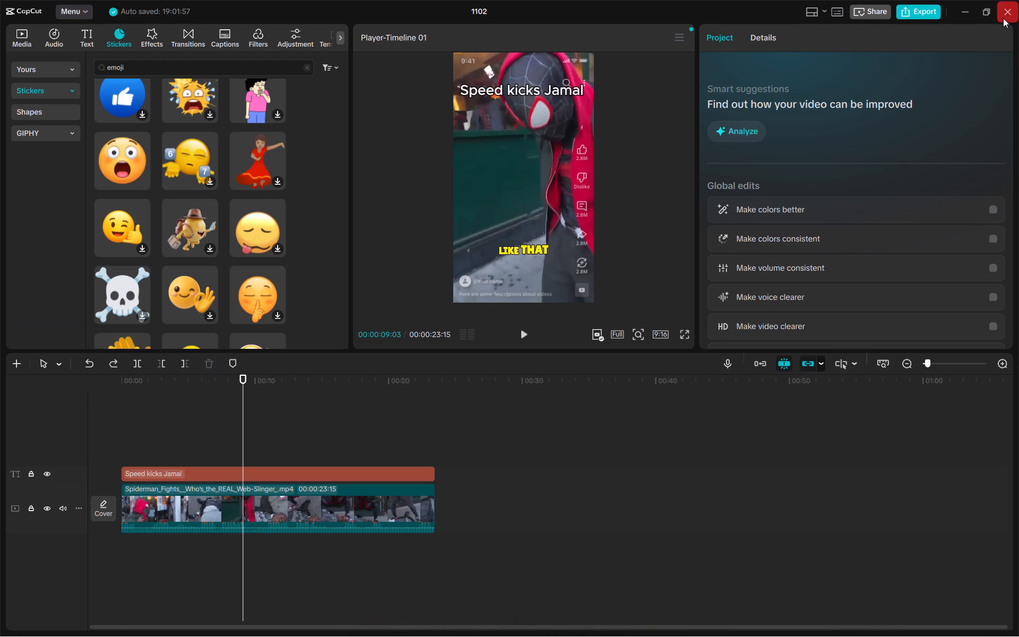
pyautogui.click(996, 14)
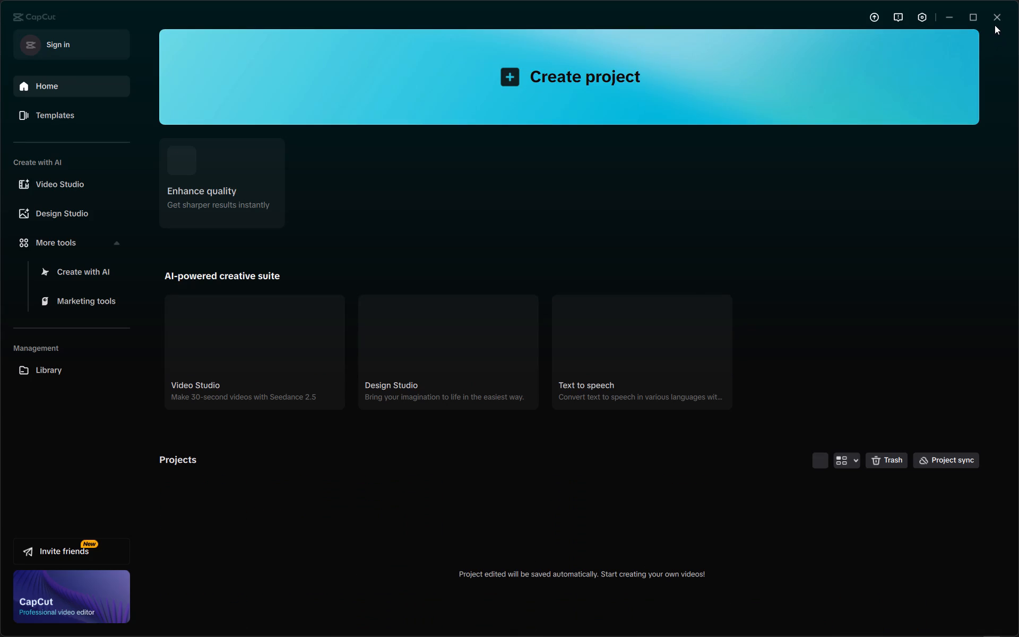
pyautogui.click(998, 18)
# Return to File Explorer and retry deleting the two Spider-Man source clips.
pyautogui.click(379, 623)
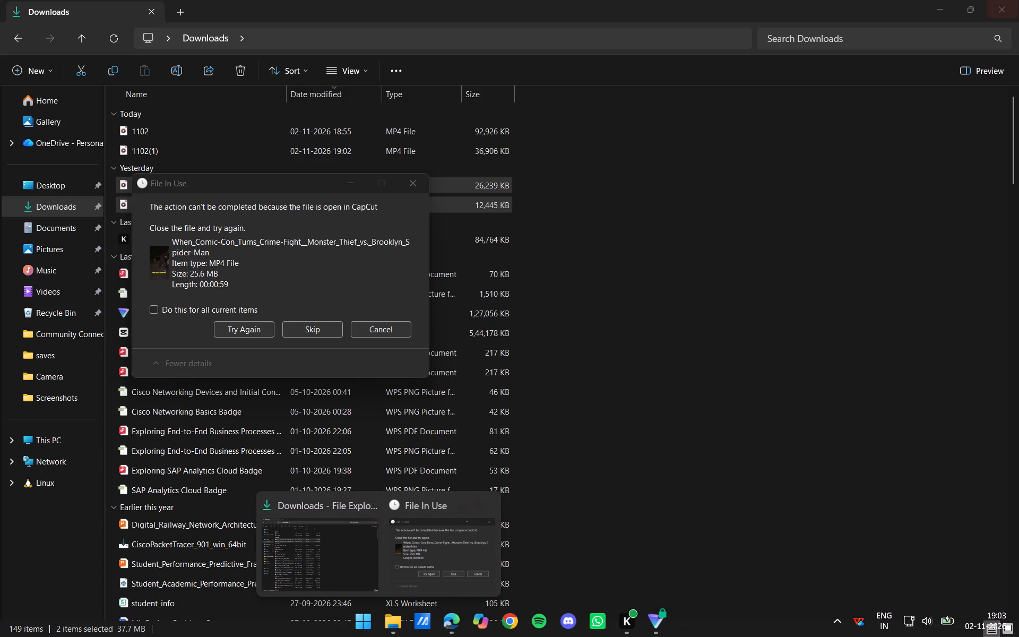
pyautogui.click(256, 328)
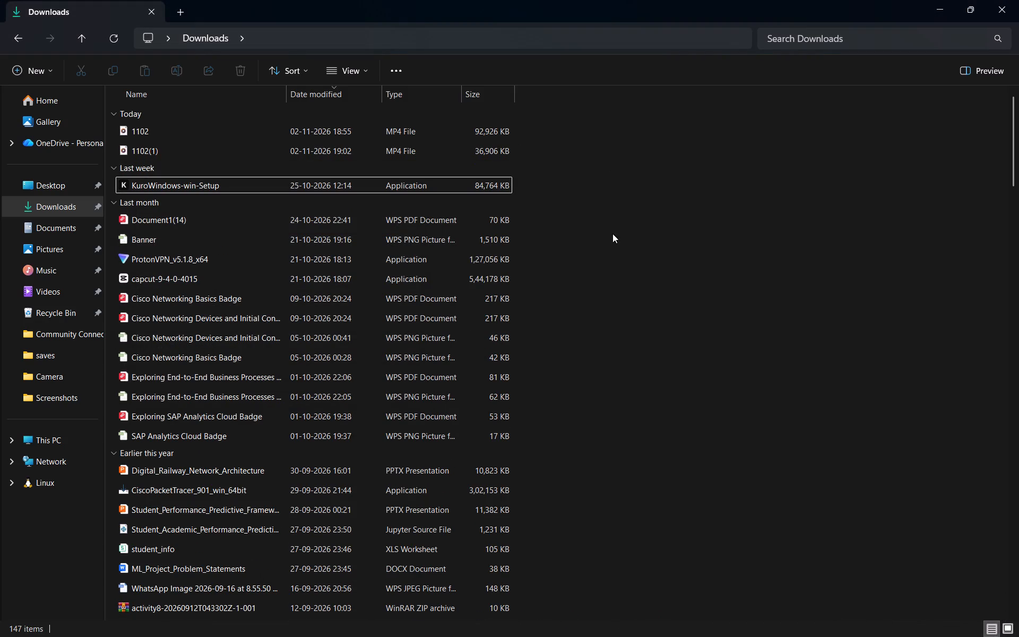
# Switch to Proton VPN, disconnect the VPN, and close its window.
pyautogui.click(560, 0)
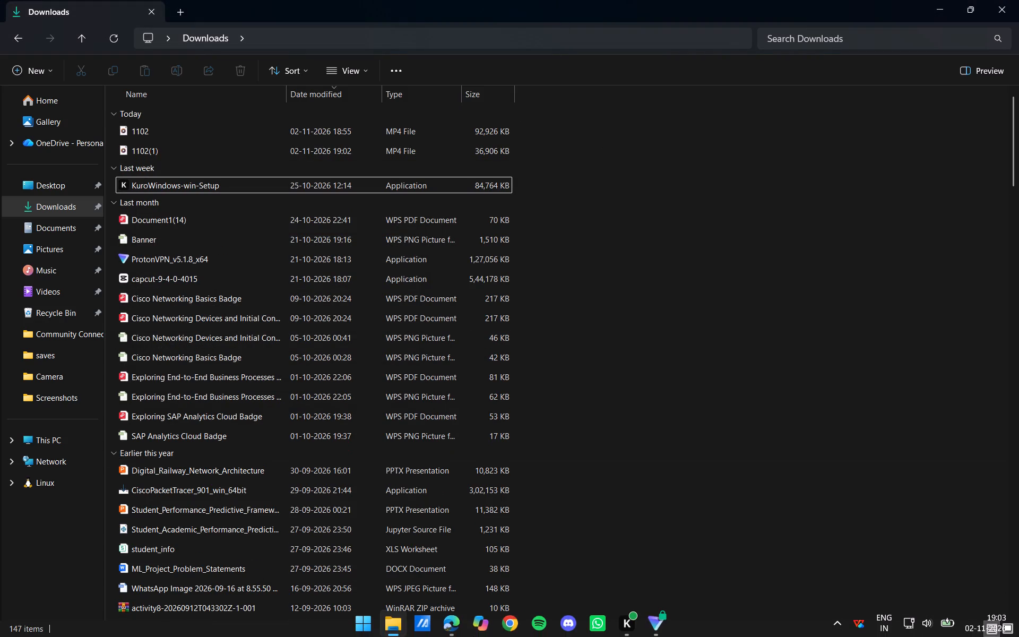
pyautogui.click(652, 623)
pyautogui.click(611, 190)
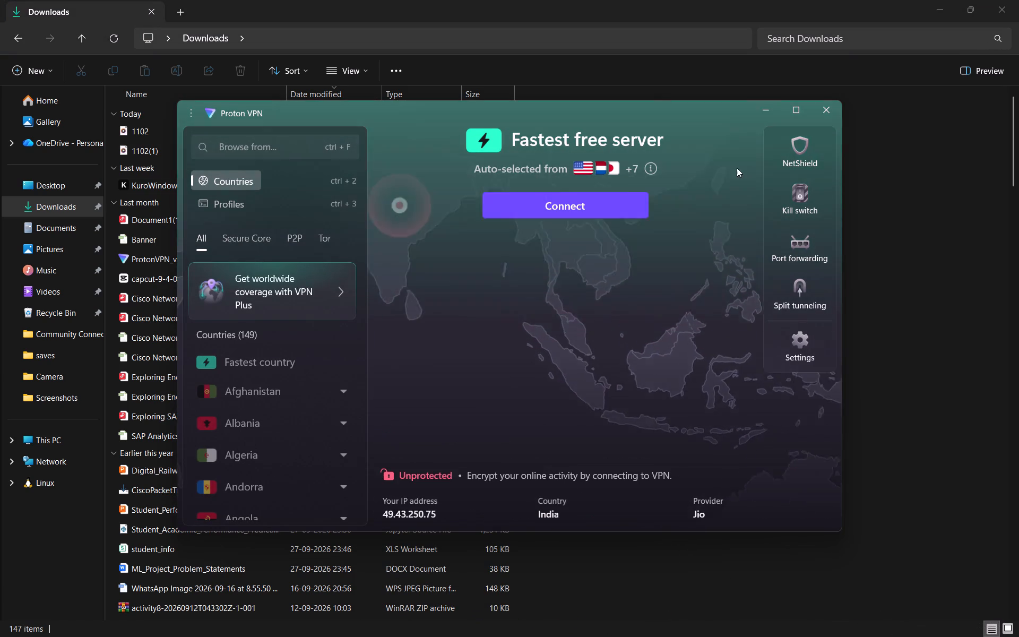
pyautogui.click(823, 110)
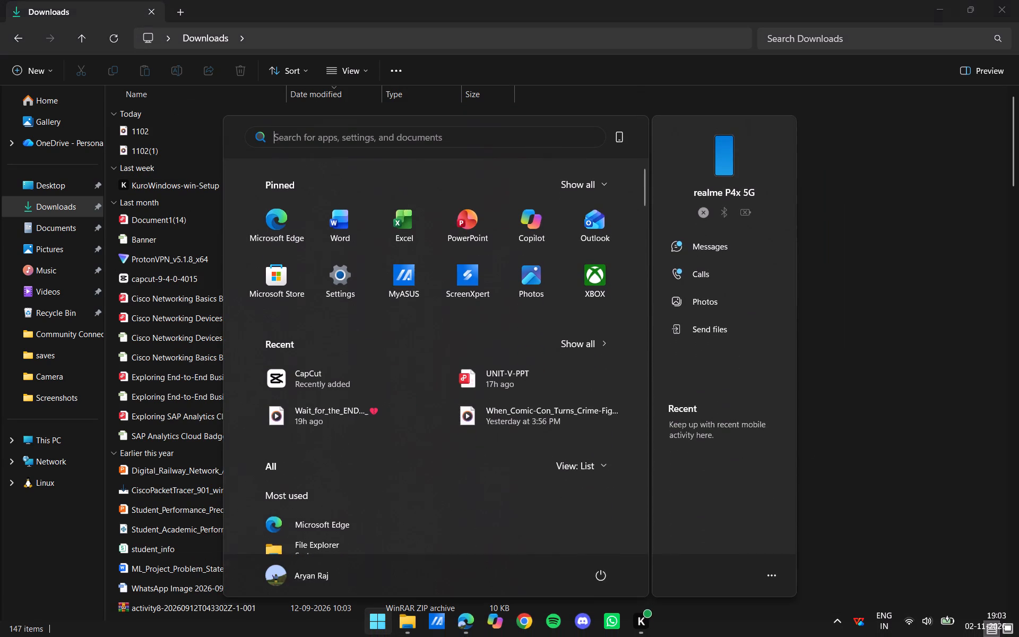
# Search Windows for "share" to find a file-sharing app.
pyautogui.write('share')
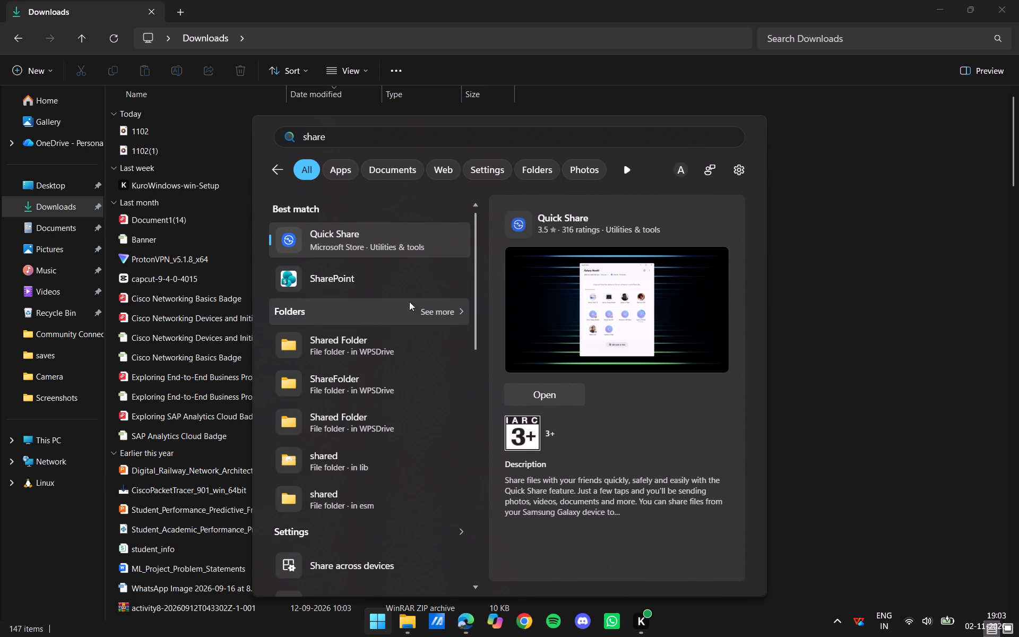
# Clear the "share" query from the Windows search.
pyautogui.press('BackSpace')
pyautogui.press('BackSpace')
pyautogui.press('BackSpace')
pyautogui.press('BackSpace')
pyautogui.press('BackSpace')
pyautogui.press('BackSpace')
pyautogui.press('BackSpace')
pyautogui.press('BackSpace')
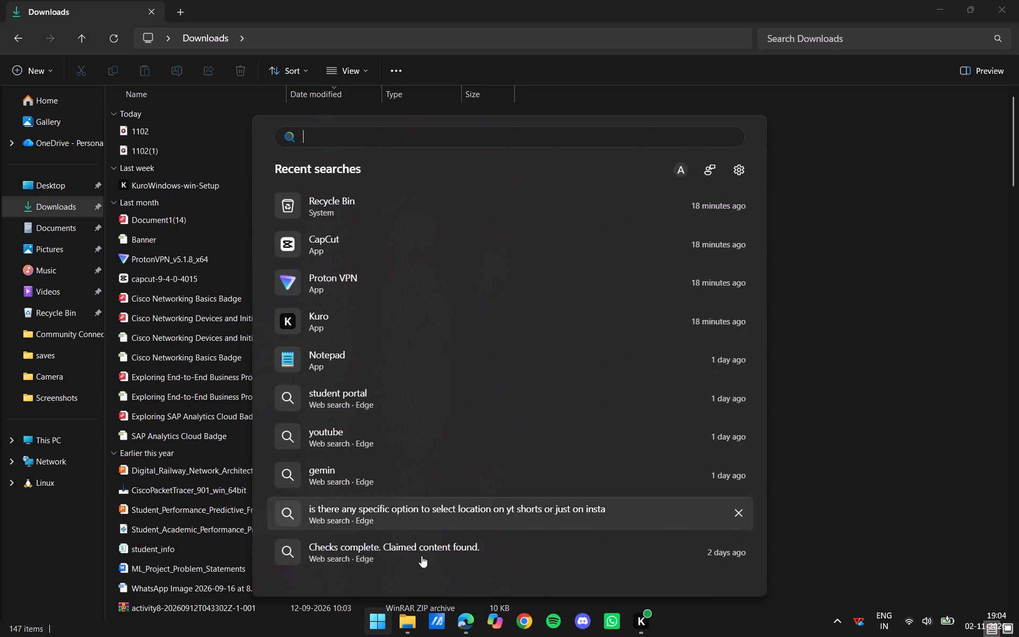
# Switch to Microsoft Edge and open WhatsApp in a new browser tab.
pyautogui.click(474, 612)
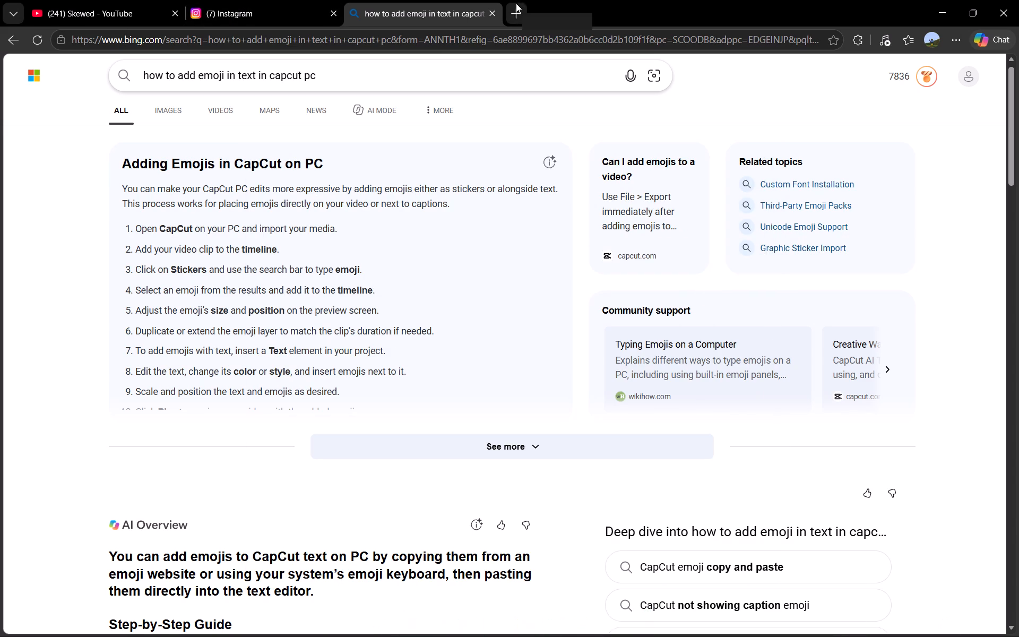
pyautogui.click(516, 3)
pyautogui.click(306, 369)
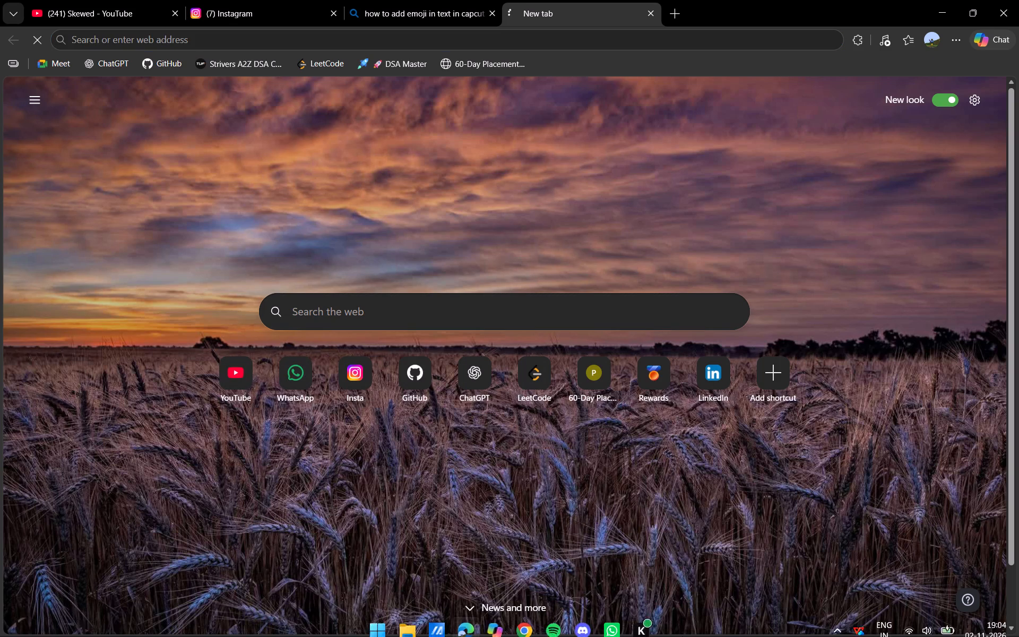